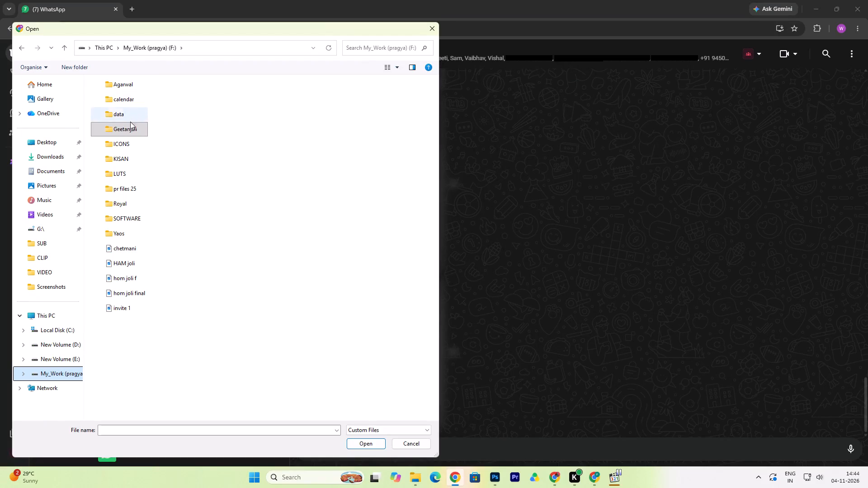
Browse to the FESTIVE POST folder inside the Geetanjali folder on the F: drive to choose a file for the chat.
double_click(130, 128)
double_click(146, 205)
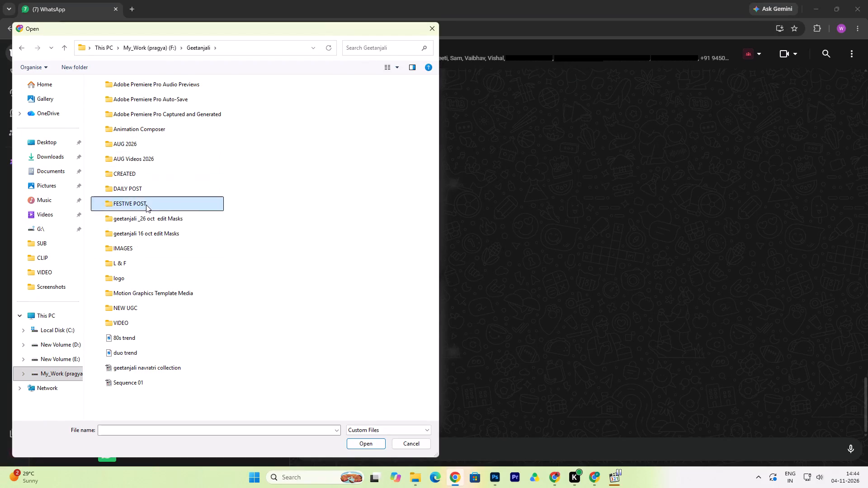
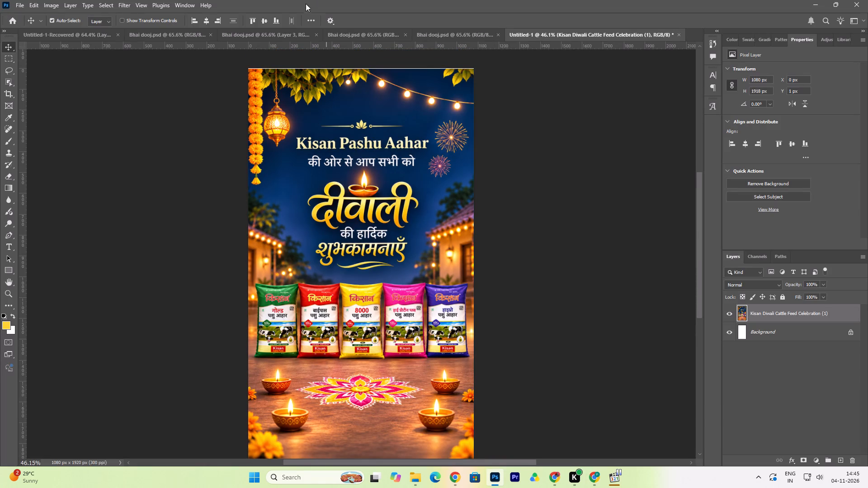
click(261, 29)
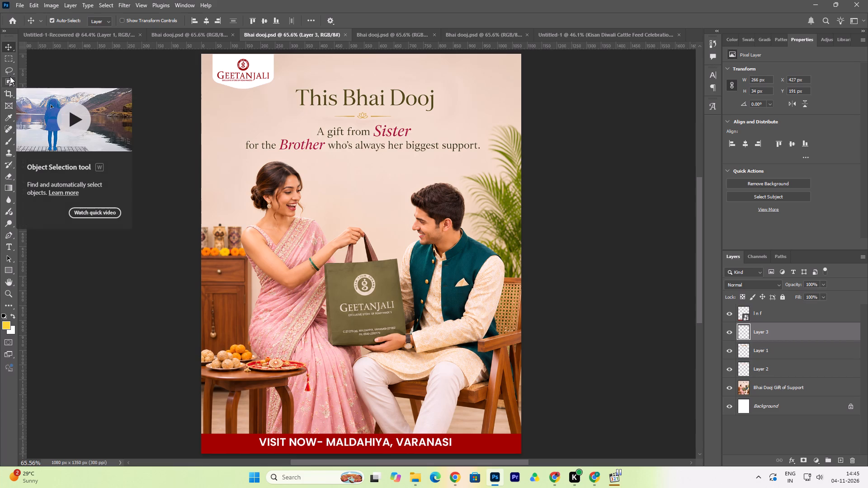
click(10, 59)
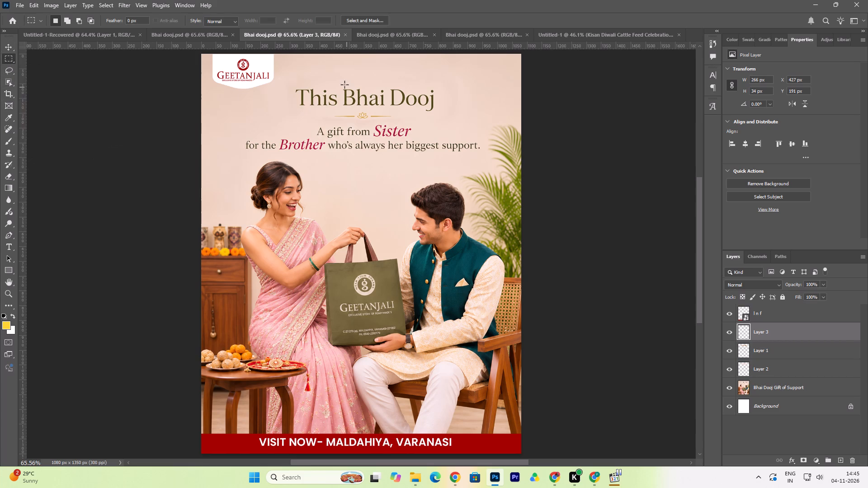
drag(339, 84, 448, 113)
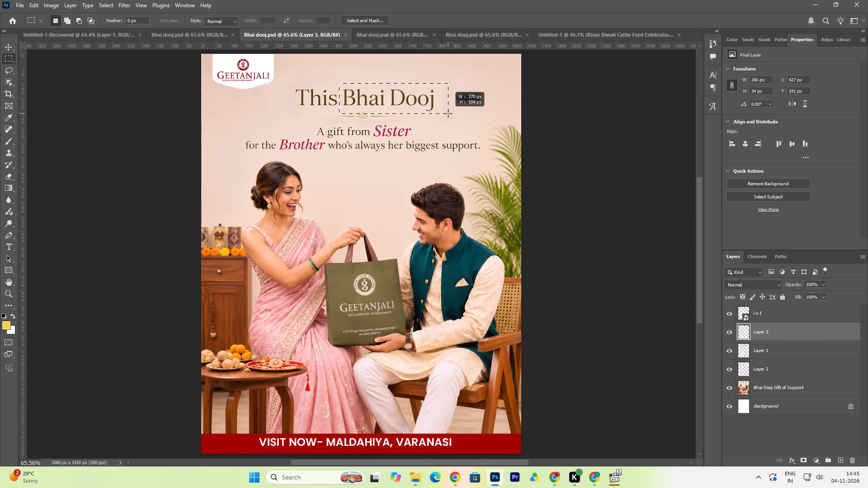
drag(448, 113, 450, 112)
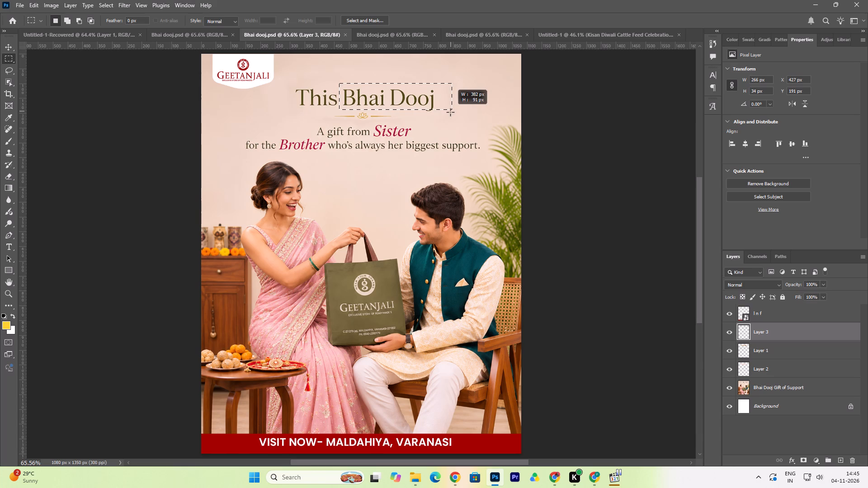
drag(450, 112, 449, 120)
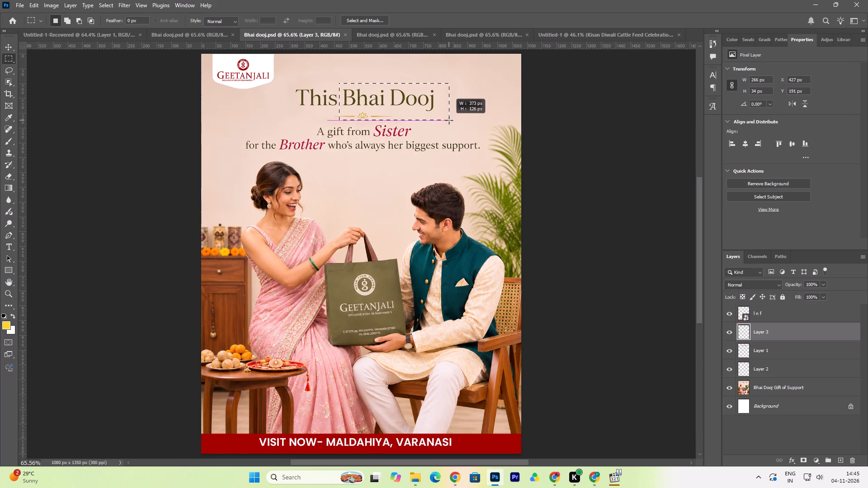
drag(449, 120, 448, 111)
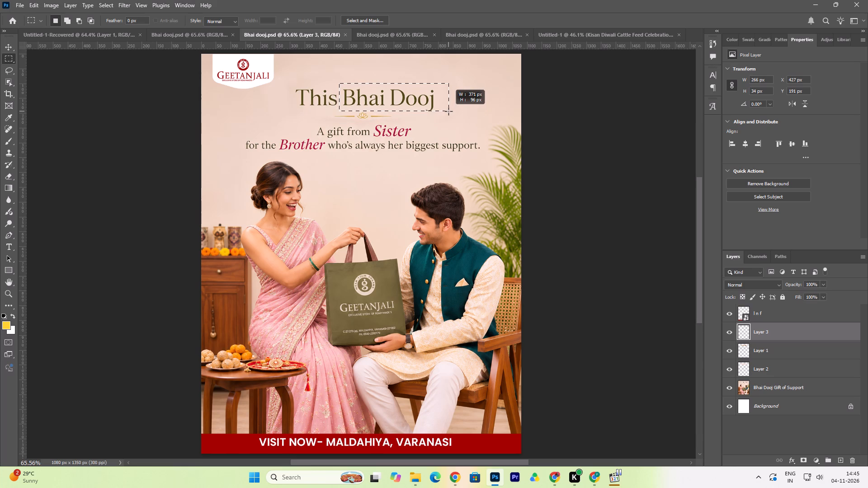
drag(448, 111, 448, 112)
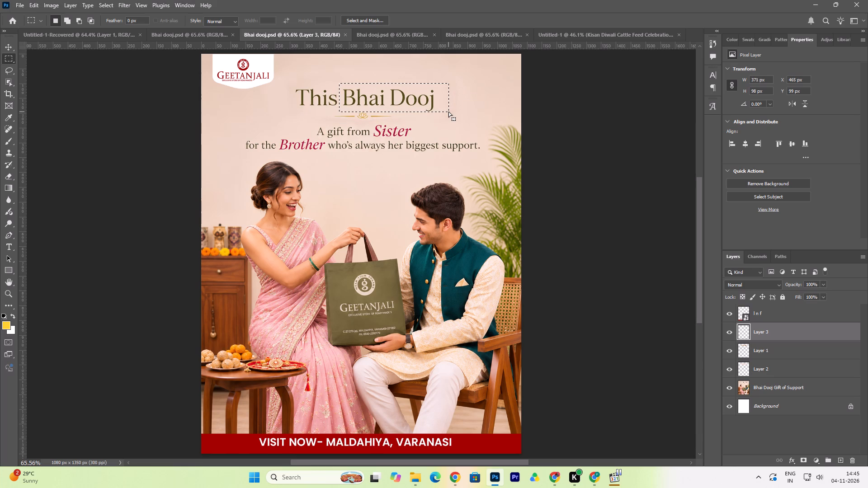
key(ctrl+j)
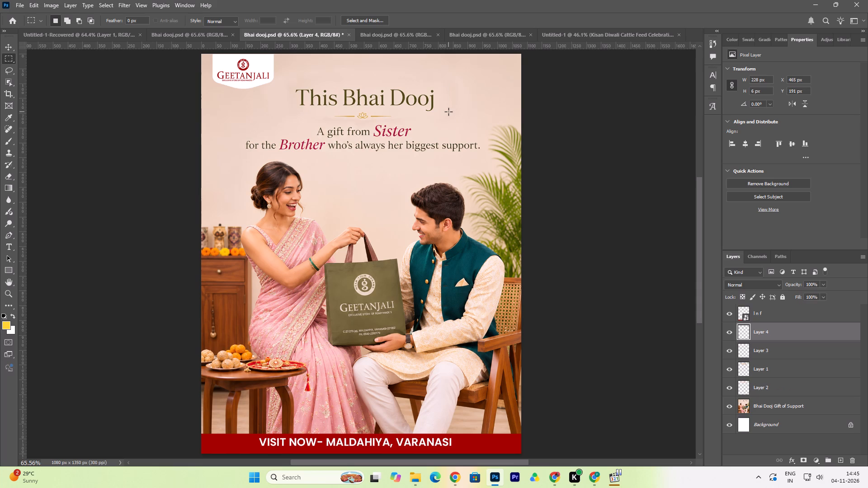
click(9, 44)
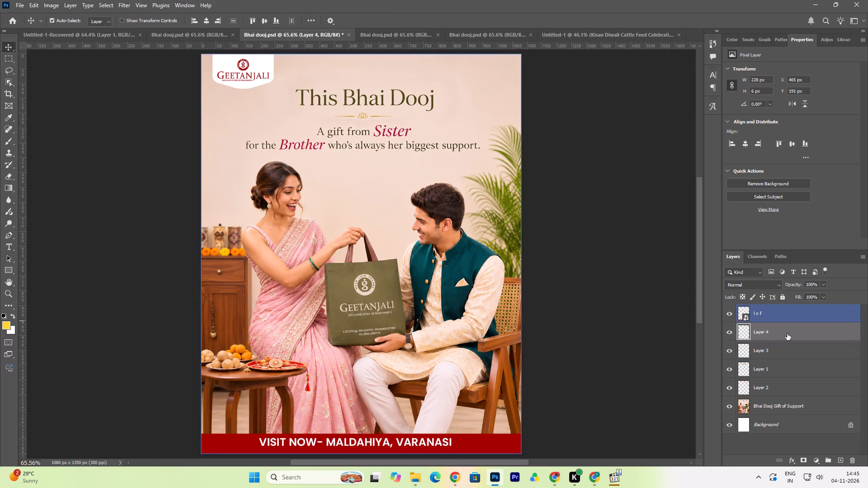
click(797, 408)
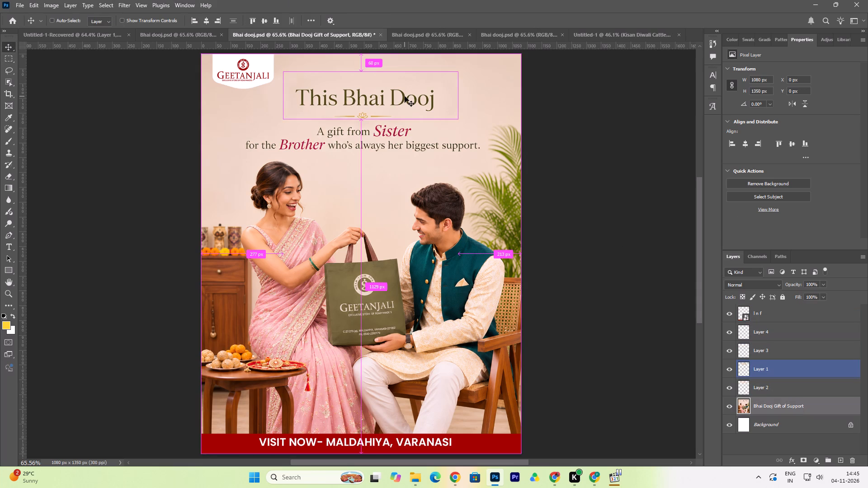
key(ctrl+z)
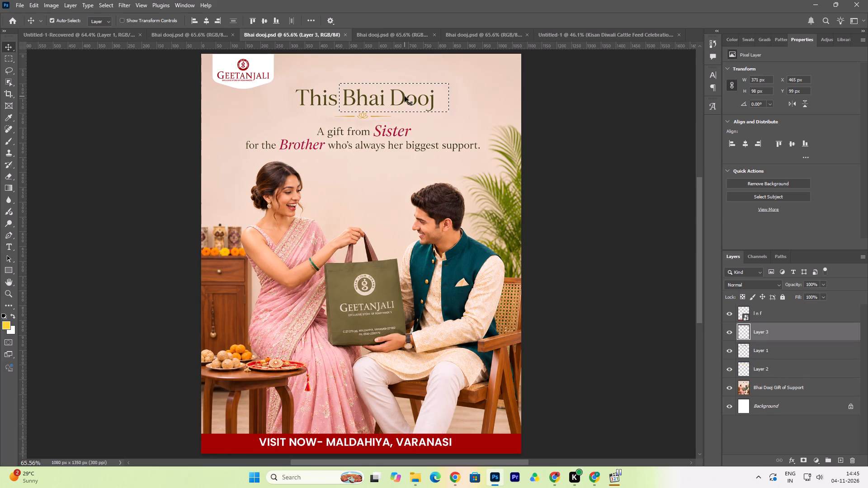
Copy the selected "Bhai Dooj" area from the Bhai Dooj Gift of Support layer onto a new layer.
click(804, 384)
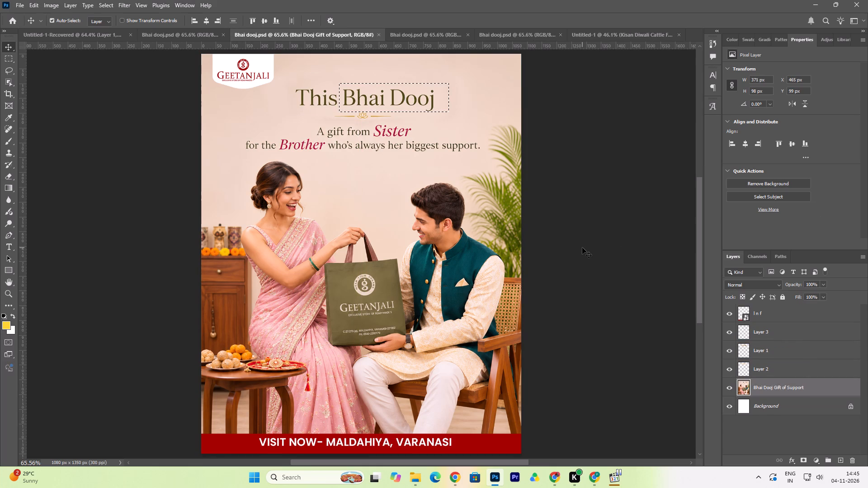
key(ctrl+j)
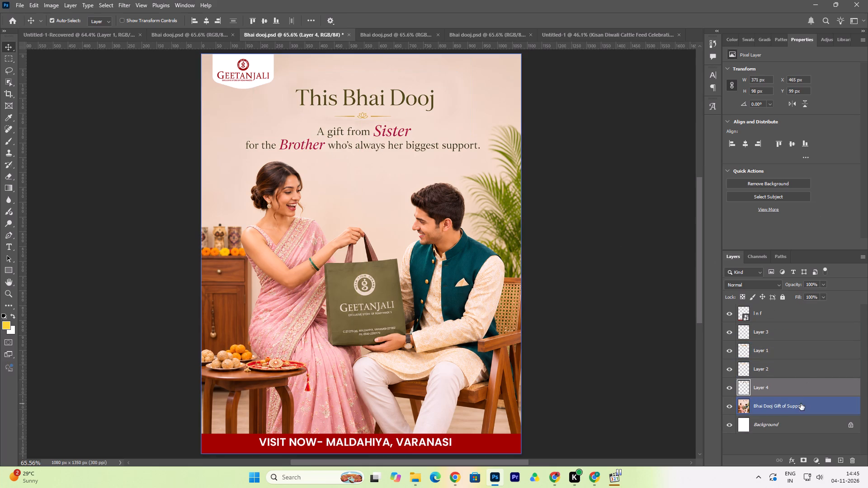
click(797, 389)
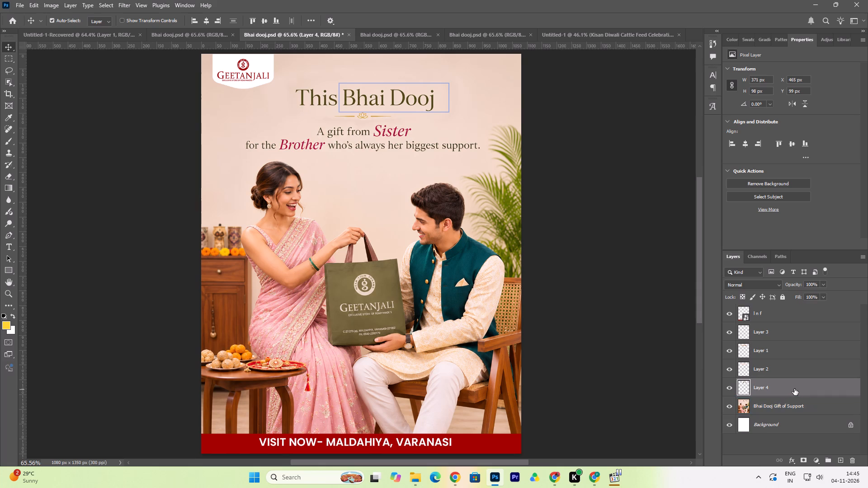
Add a blank layer directly above the Bhai Dooj Gift of Support layer.
click(807, 404)
click(843, 461)
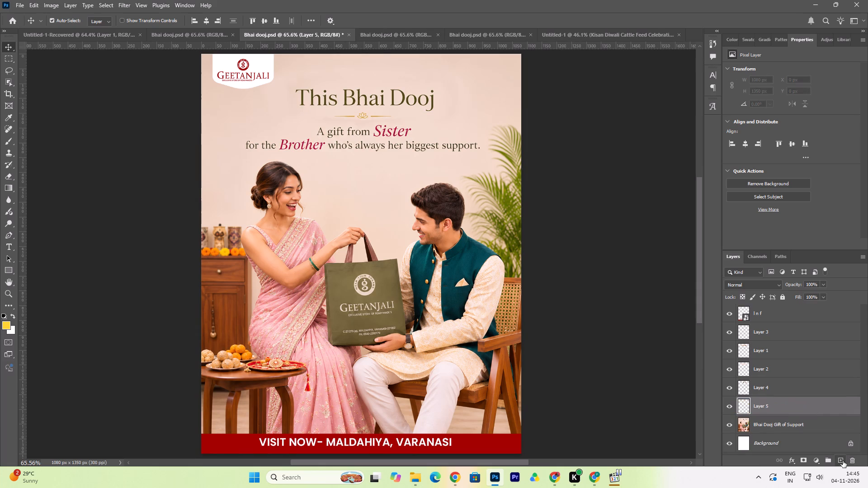
Brush over the T of "This" in the headline with a 45 px brush in the sampled background colour #f0dcca.
click(10, 141)
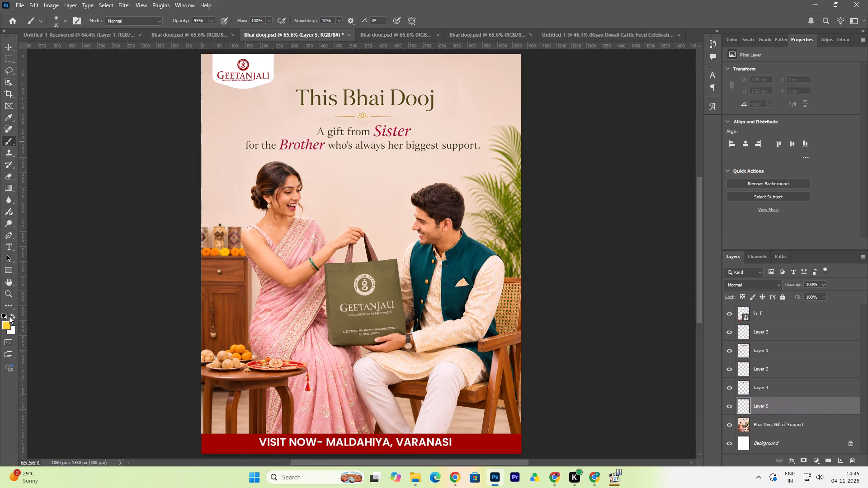
click(7, 324)
click(331, 111)
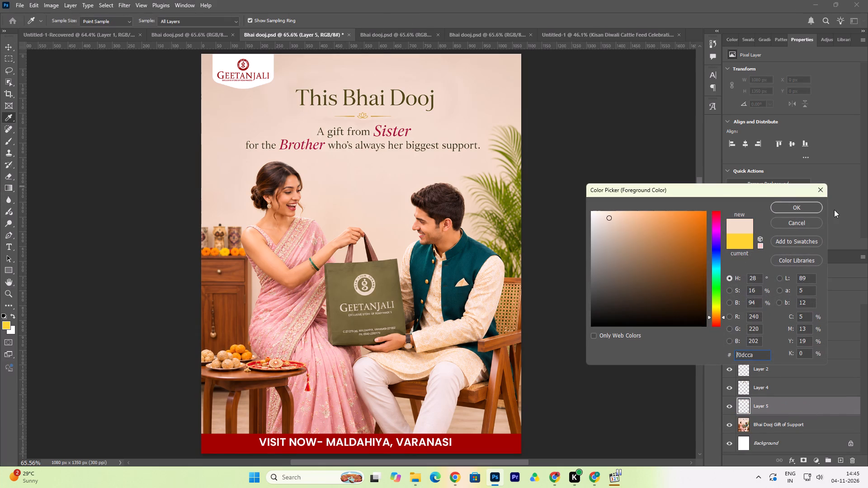
click(806, 210)
scroll(333, 103, up, 7)
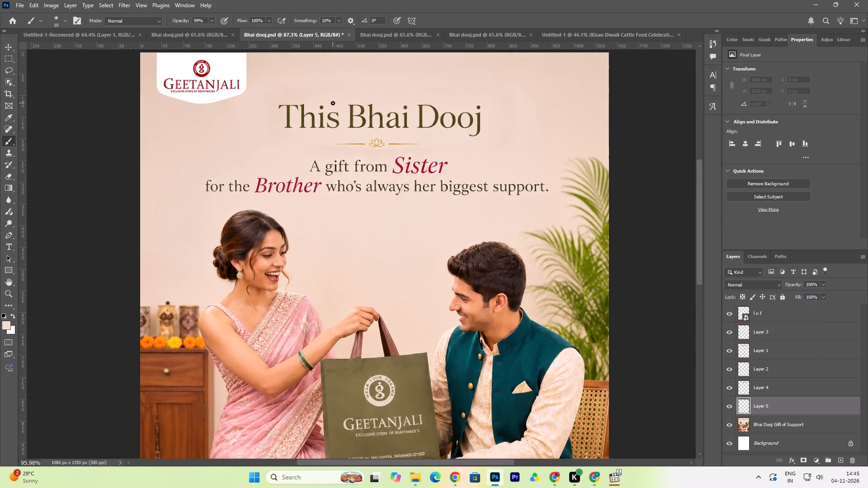
scroll(333, 103, up, 1)
key(bracketright)
key(bracketright)
key(bracketright)
key(bracketright)
key(bracketright)
key(bracketright)
key(bracketright)
key(bracketright)
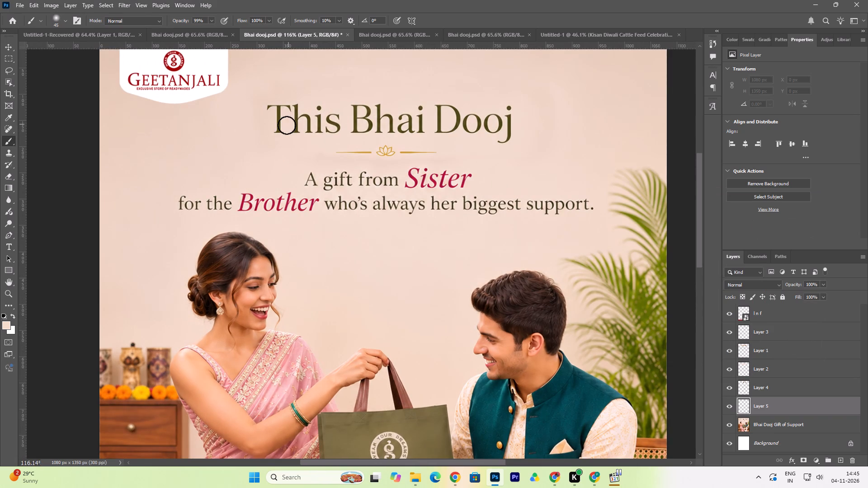
double_click(287, 125)
double_click(282, 117)
click(278, 113)
Move the painted Layer 5 up the layer stack to directly below the "l n f" layer.
drag(766, 405, 771, 324)
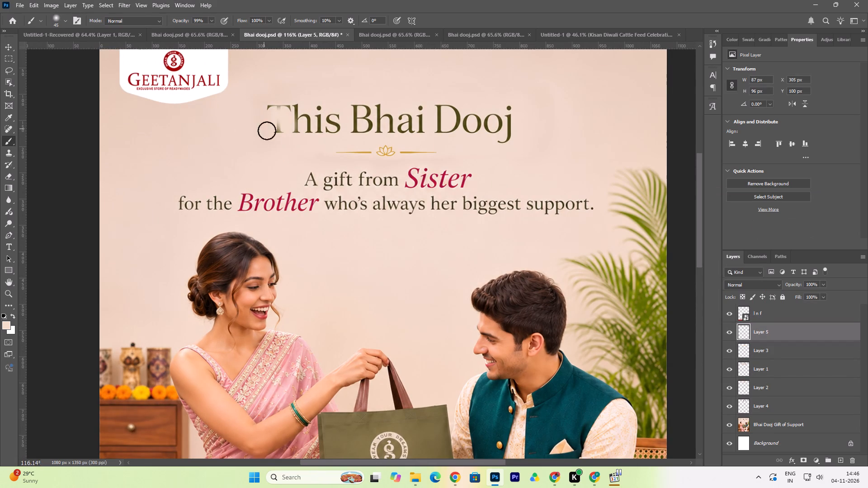
Paint out the T and the edge of the h in the headline word "This" on Layer 5.
double_click(277, 132)
click(278, 126)
click(278, 122)
click(277, 116)
triple_click(272, 109)
click(288, 105)
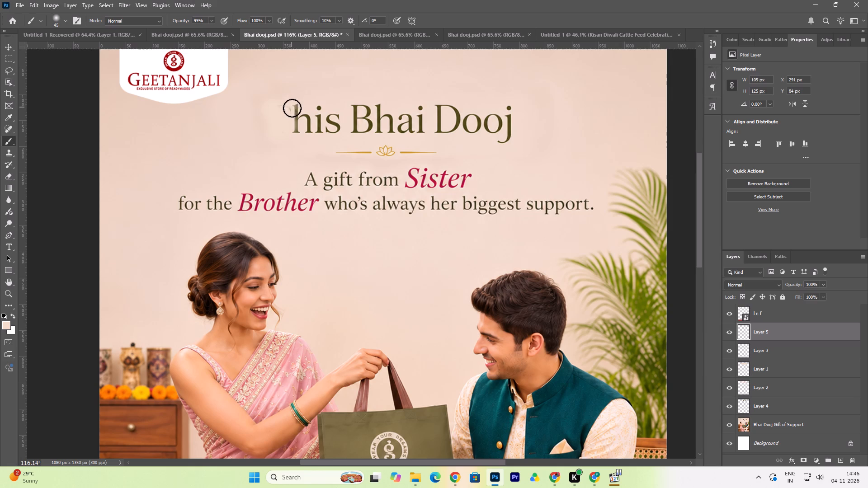
click(292, 108)
click(294, 111)
drag(296, 118, 295, 122)
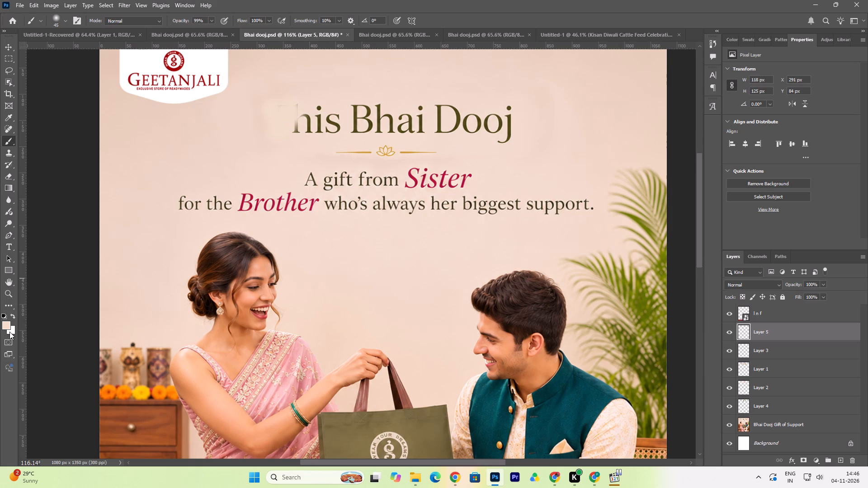
Sample background colour #f0dbca beside the headline and paint out the remaining letters "his" before "Bhai Dooj".
click(5, 326)
click(342, 109)
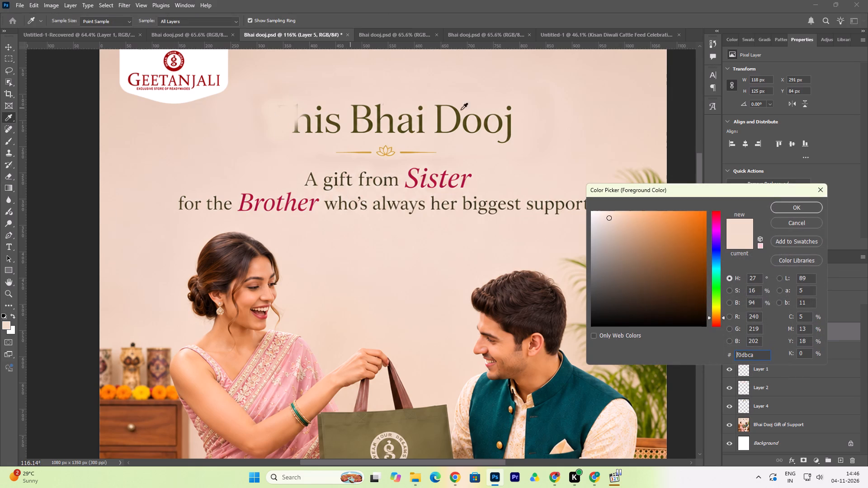
click(820, 206)
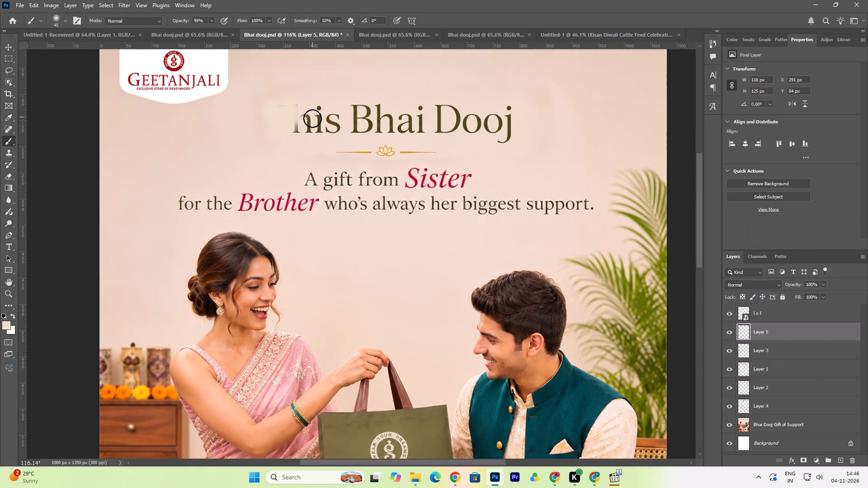
click(312, 123)
click(311, 126)
double_click(308, 129)
click(303, 128)
drag(303, 121, 307, 116)
click(309, 112)
click(314, 108)
drag(321, 108, 313, 136)
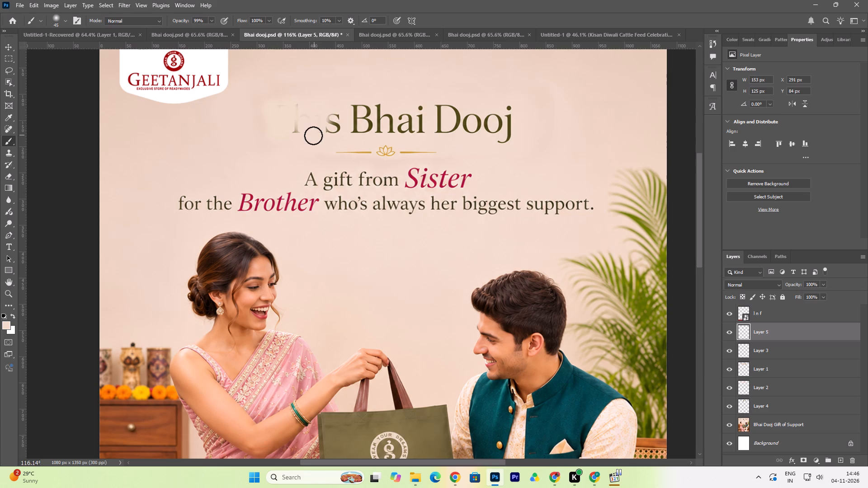
drag(313, 136, 333, 125)
drag(333, 125, 331, 126)
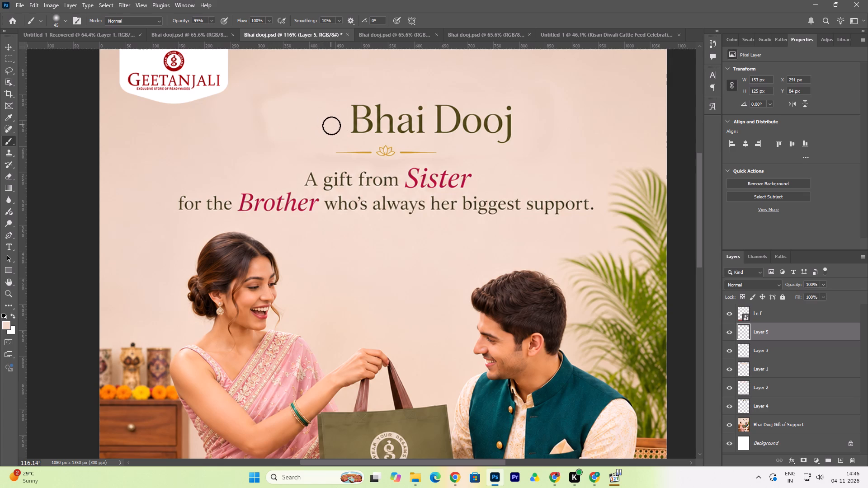
drag(331, 126, 321, 129)
Resample the background colour beside the headline and set the brush to 71% opacity, 54% flow and 100 px size.
click(3, 324)
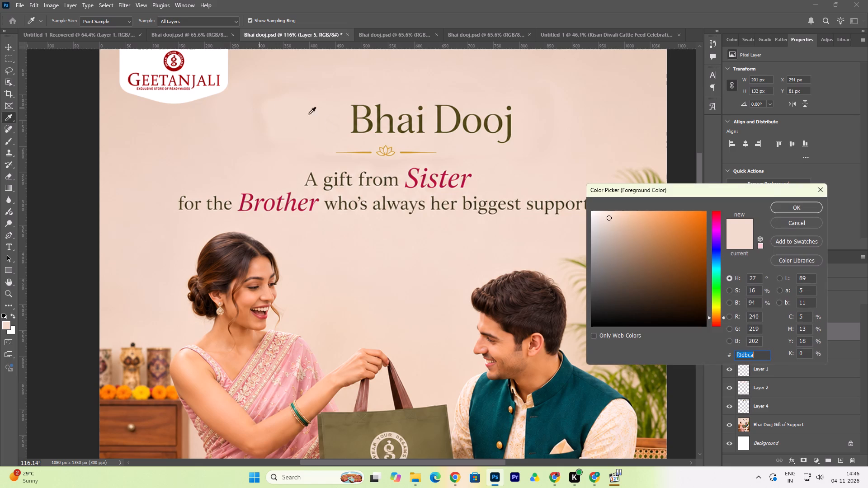
click(252, 133)
click(793, 207)
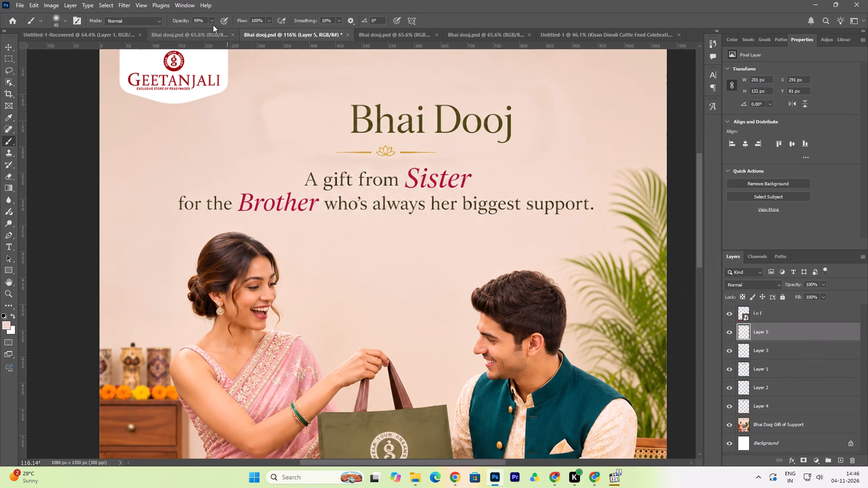
drag(184, 21, 171, 23)
drag(243, 19, 222, 29)
key(bracketright)
key(bracketright)
key(bracketright)
key(bracketright)
key(bracketright)
key(bracketright)
Brush over the painted-out area before "Bhai Dooj" on Layer 5 to blend its edges into the surrounding background.
click(271, 122)
click(284, 108)
click(289, 102)
click(307, 119)
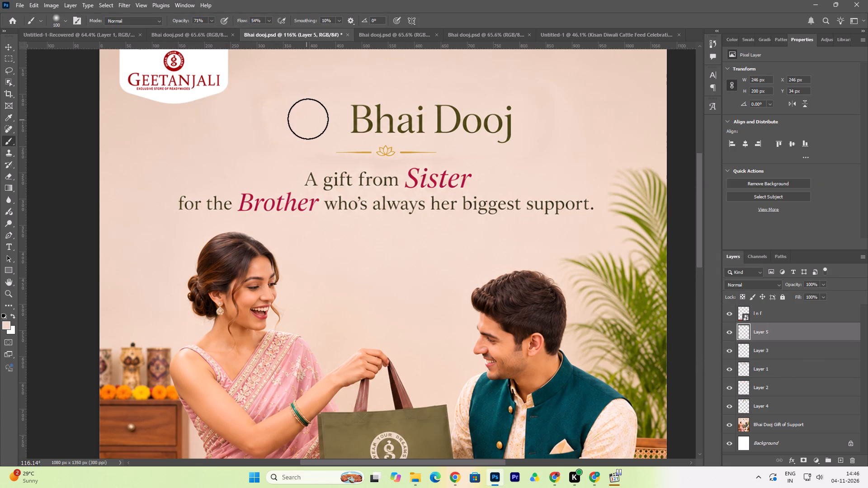
click(312, 118)
drag(320, 115, 324, 112)
click(324, 112)
click(266, 121)
drag(261, 139, 275, 138)
click(296, 129)
drag(293, 125, 274, 123)
click(273, 123)
drag(265, 115, 269, 113)
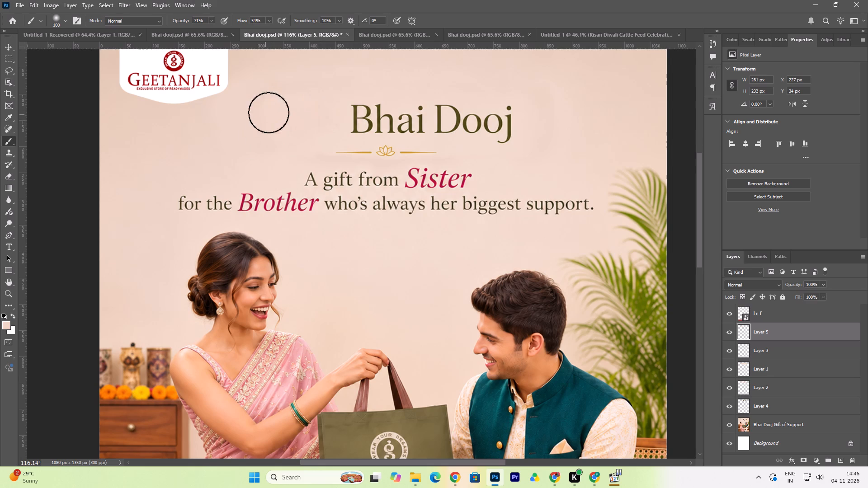
drag(269, 113, 270, 111)
drag(284, 105, 289, 103)
click(302, 99)
click(307, 97)
drag(303, 122, 294, 126)
drag(289, 126, 273, 127)
click(270, 127)
drag(263, 119, 273, 113)
drag(284, 106, 306, 99)
drag(307, 99, 313, 97)
drag(315, 97, 302, 118)
drag(295, 125, 307, 123)
double_click(314, 119)
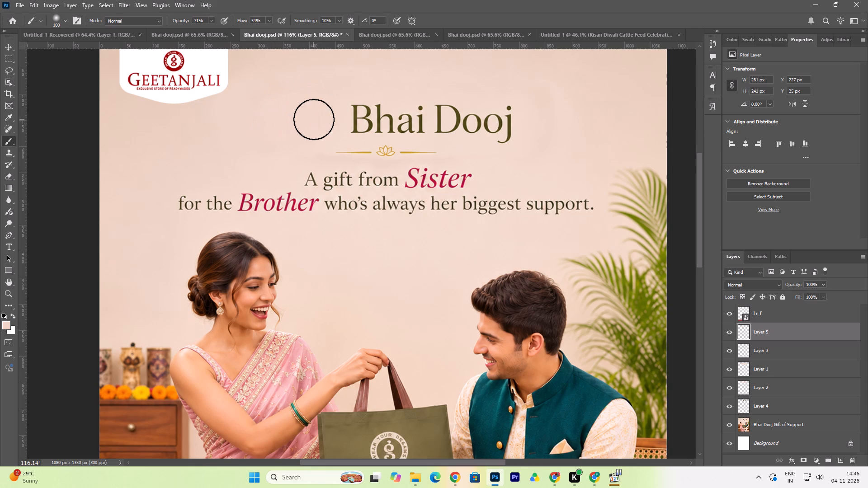
double_click(321, 116)
click(309, 128)
drag(285, 125, 274, 128)
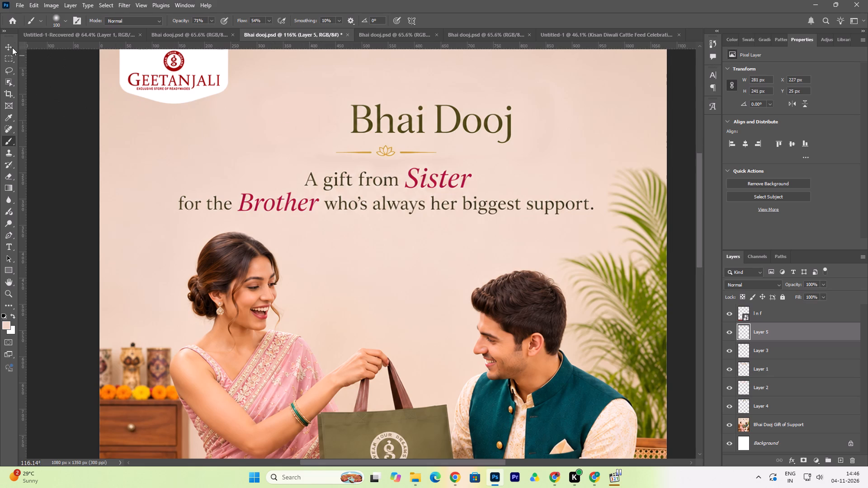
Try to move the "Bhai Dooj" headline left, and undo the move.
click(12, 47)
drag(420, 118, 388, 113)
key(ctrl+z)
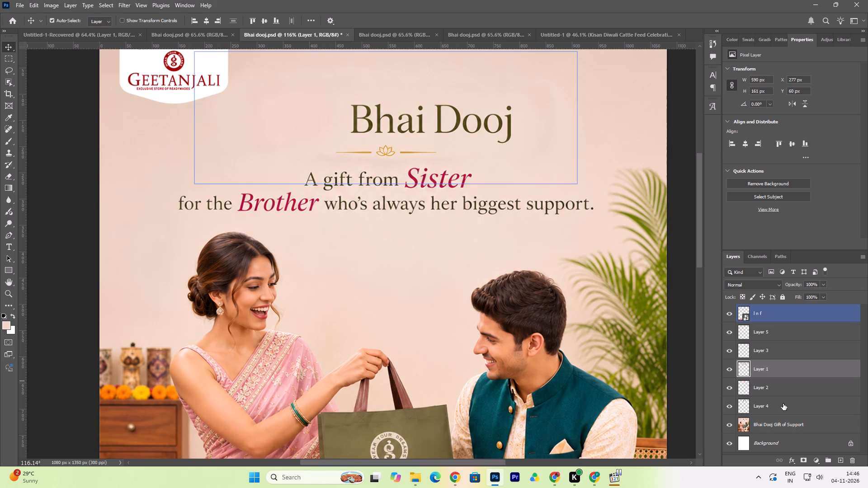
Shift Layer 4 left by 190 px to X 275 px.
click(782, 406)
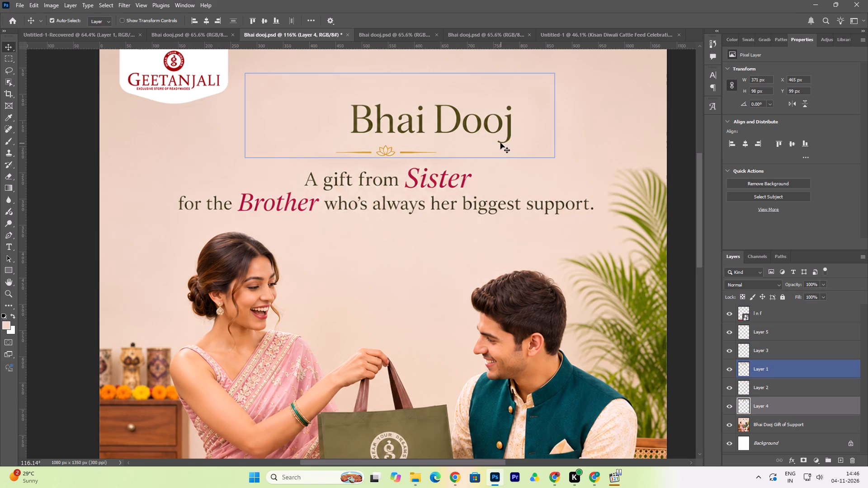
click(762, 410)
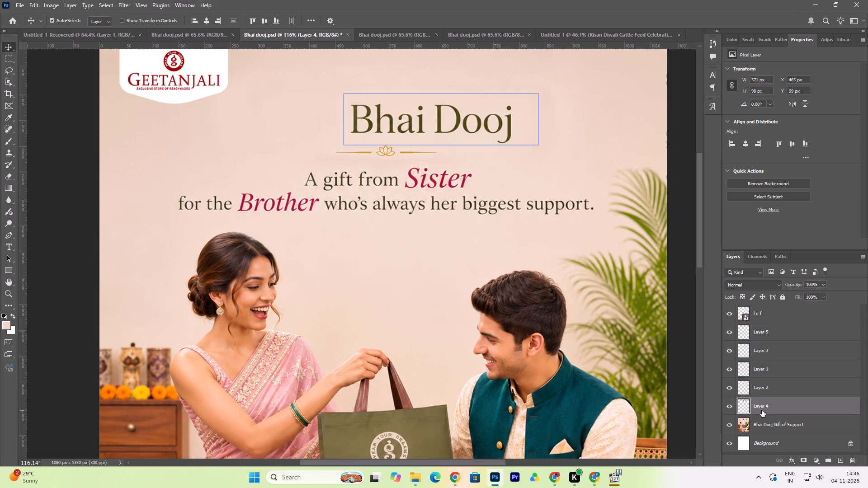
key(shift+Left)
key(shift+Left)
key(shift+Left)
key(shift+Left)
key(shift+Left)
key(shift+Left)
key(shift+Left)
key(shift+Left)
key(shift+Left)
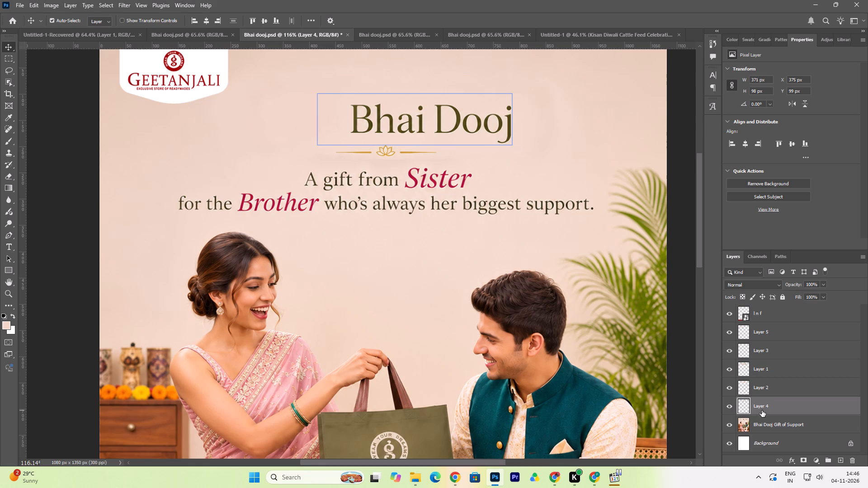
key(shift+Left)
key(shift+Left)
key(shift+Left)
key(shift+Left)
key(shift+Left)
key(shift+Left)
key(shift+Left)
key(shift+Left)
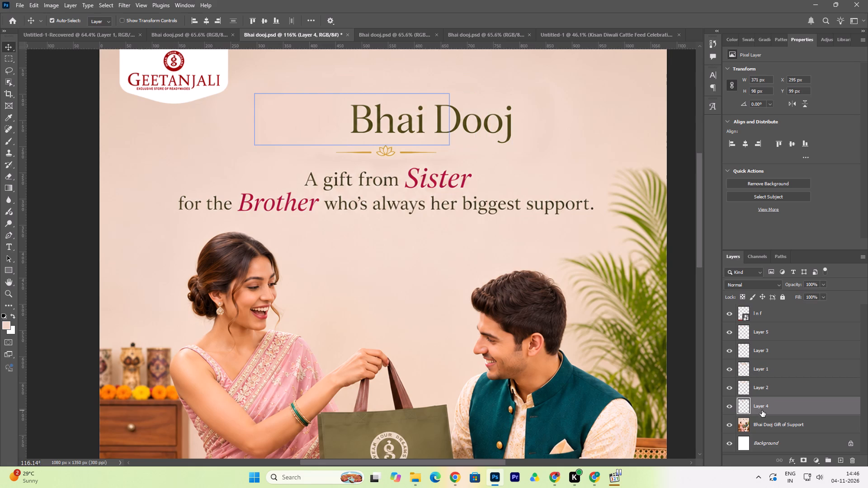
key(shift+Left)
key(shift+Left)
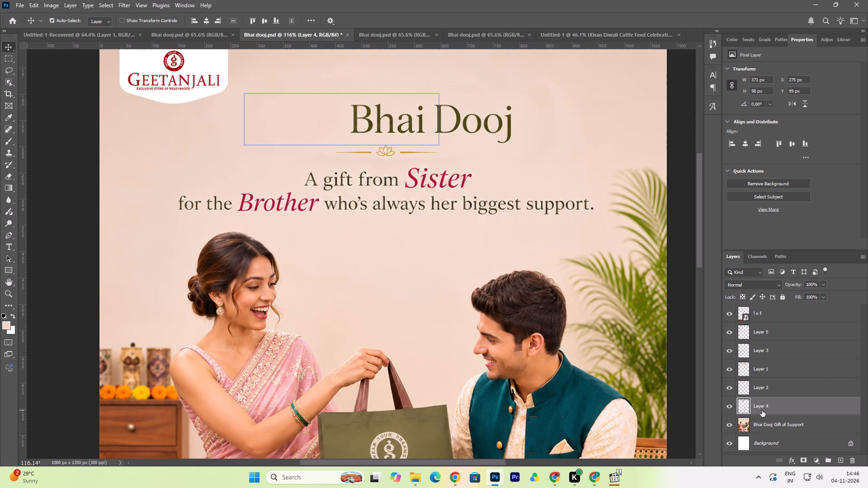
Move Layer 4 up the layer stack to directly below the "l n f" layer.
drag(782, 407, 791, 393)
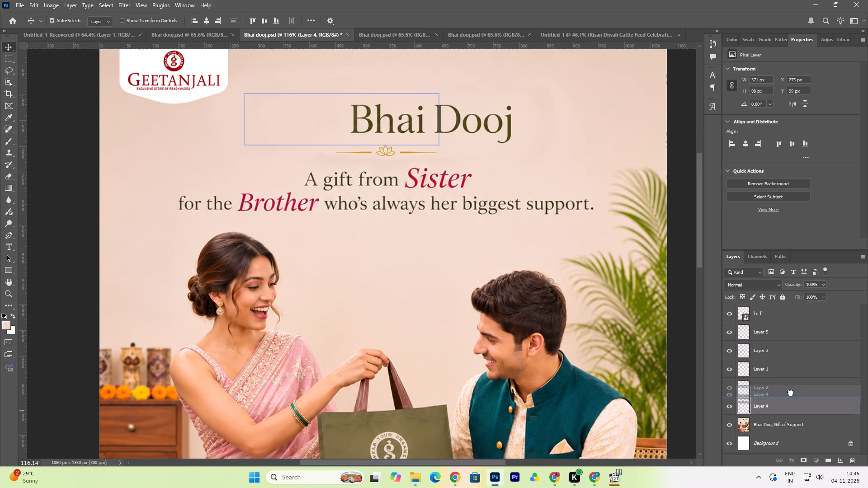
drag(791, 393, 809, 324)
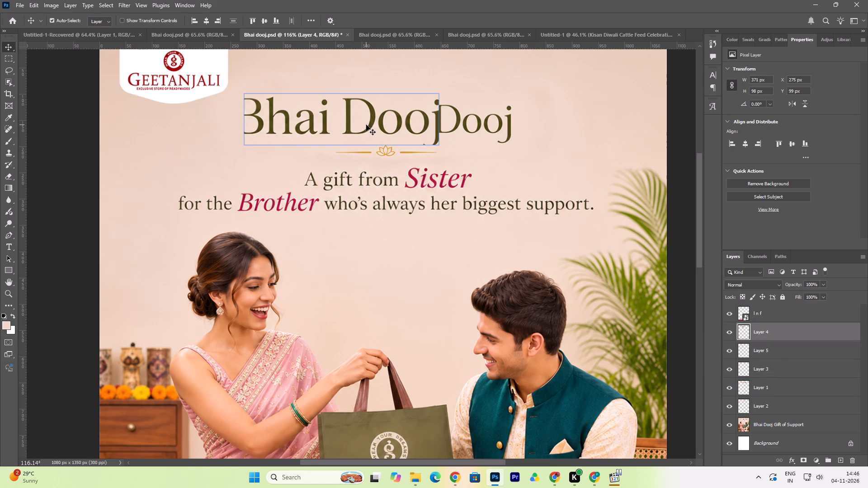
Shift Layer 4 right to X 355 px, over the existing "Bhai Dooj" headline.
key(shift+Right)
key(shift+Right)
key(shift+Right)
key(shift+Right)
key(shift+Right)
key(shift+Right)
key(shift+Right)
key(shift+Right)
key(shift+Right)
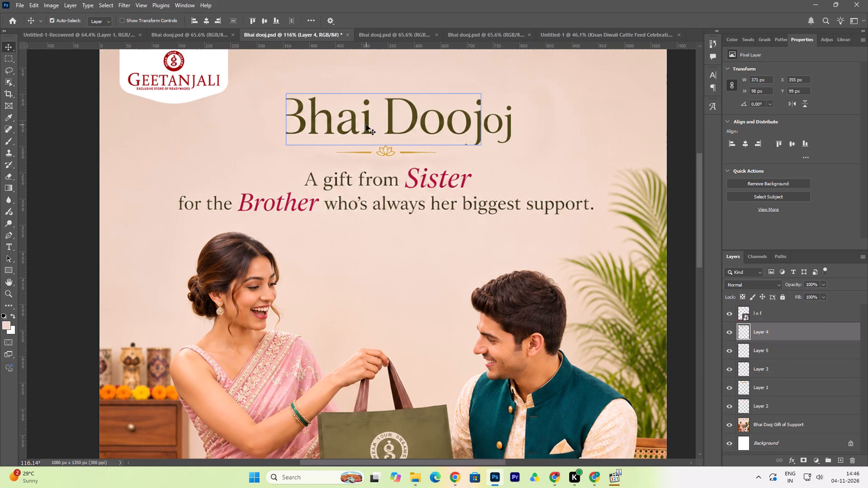
Delete Layer 4 with the larger "Bhai Dooj" text.
click(397, 123)
key(Delete)
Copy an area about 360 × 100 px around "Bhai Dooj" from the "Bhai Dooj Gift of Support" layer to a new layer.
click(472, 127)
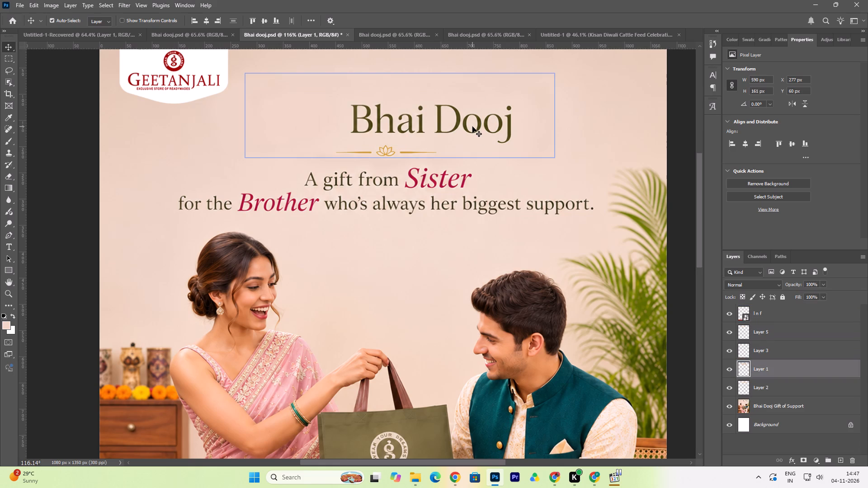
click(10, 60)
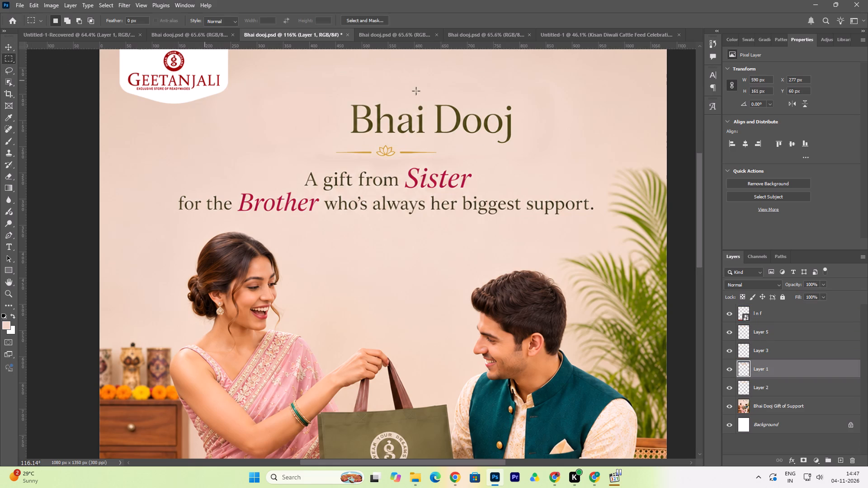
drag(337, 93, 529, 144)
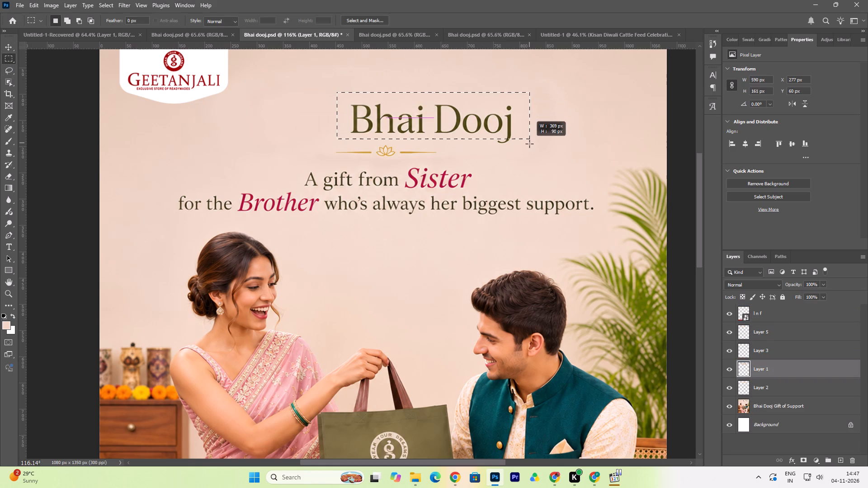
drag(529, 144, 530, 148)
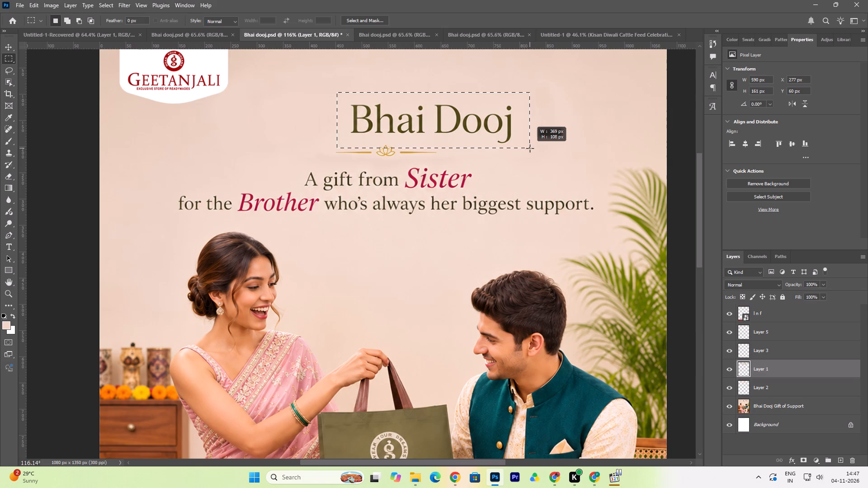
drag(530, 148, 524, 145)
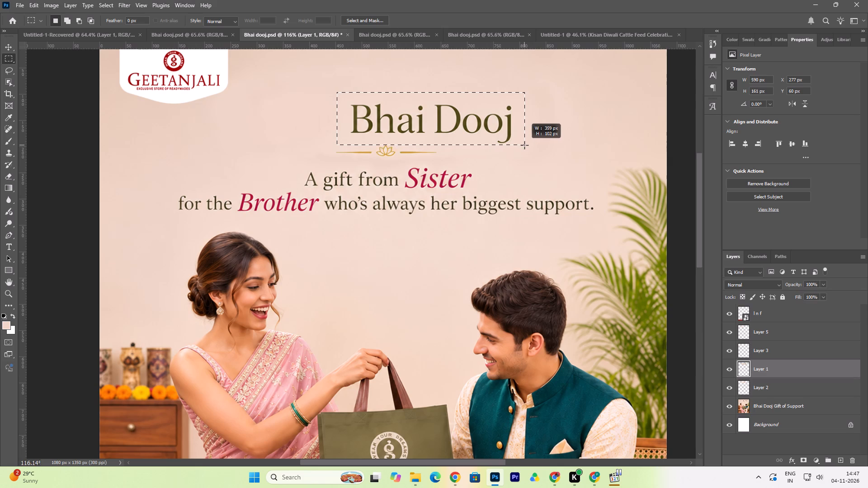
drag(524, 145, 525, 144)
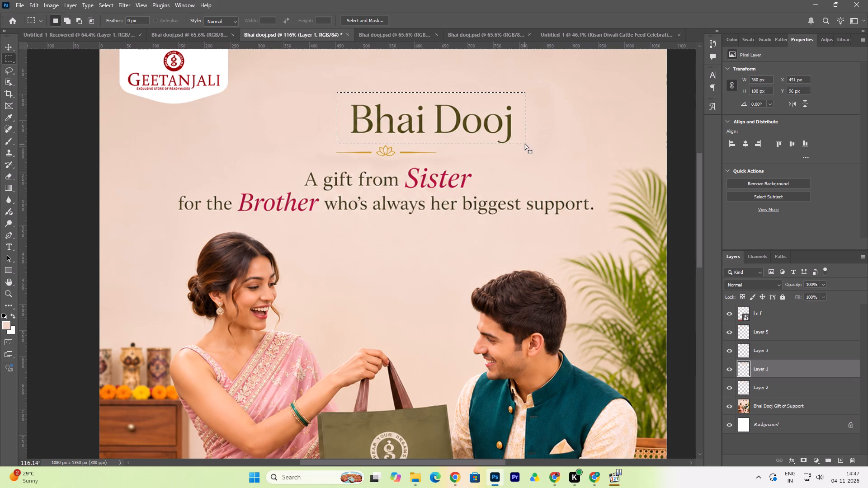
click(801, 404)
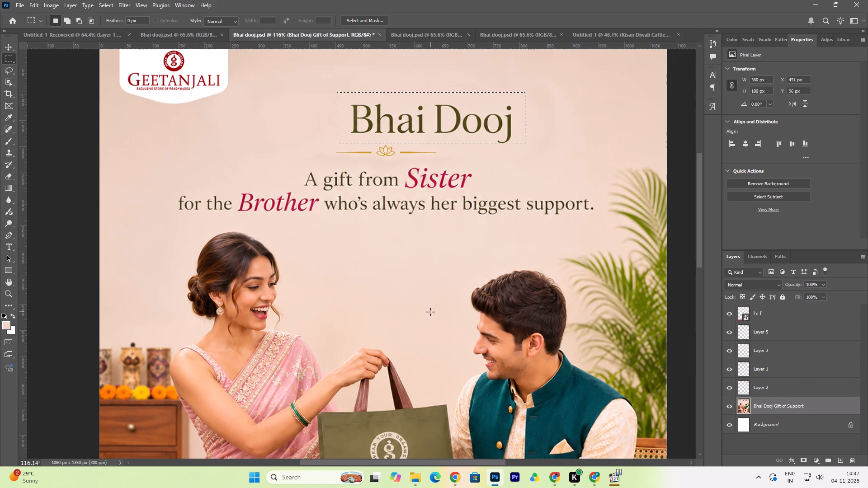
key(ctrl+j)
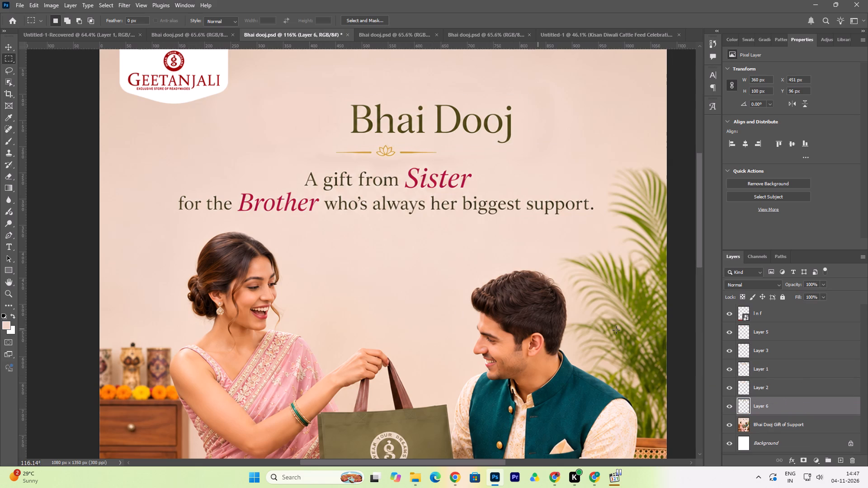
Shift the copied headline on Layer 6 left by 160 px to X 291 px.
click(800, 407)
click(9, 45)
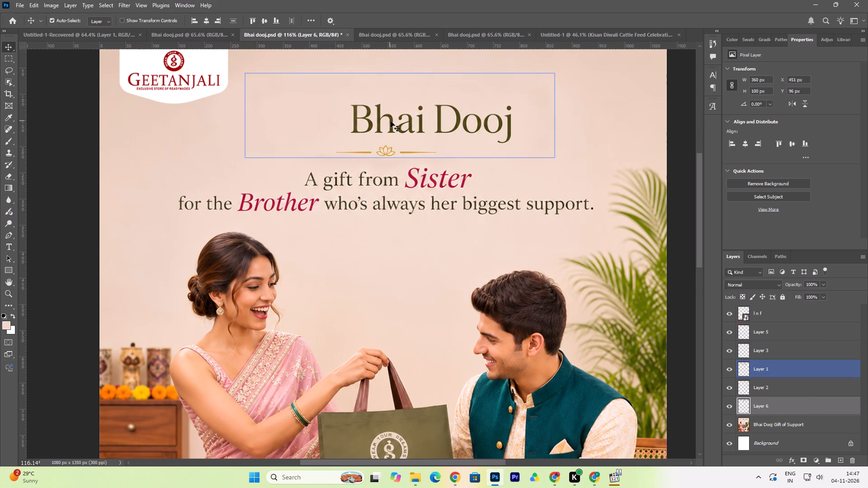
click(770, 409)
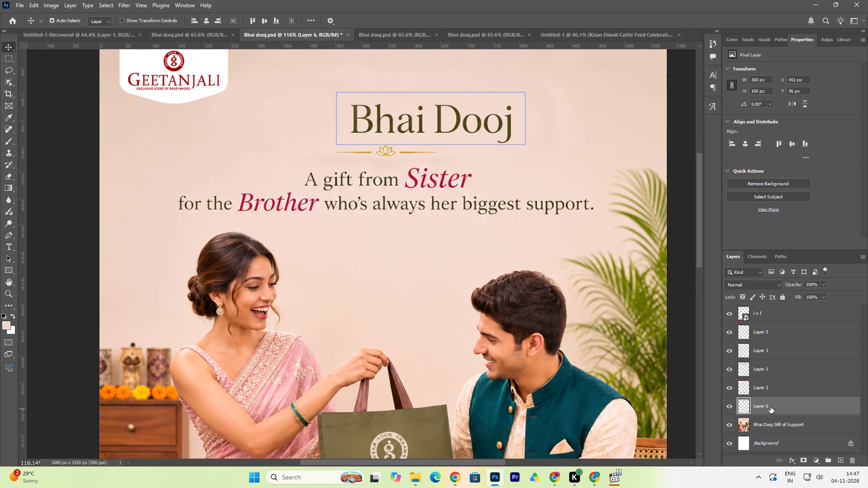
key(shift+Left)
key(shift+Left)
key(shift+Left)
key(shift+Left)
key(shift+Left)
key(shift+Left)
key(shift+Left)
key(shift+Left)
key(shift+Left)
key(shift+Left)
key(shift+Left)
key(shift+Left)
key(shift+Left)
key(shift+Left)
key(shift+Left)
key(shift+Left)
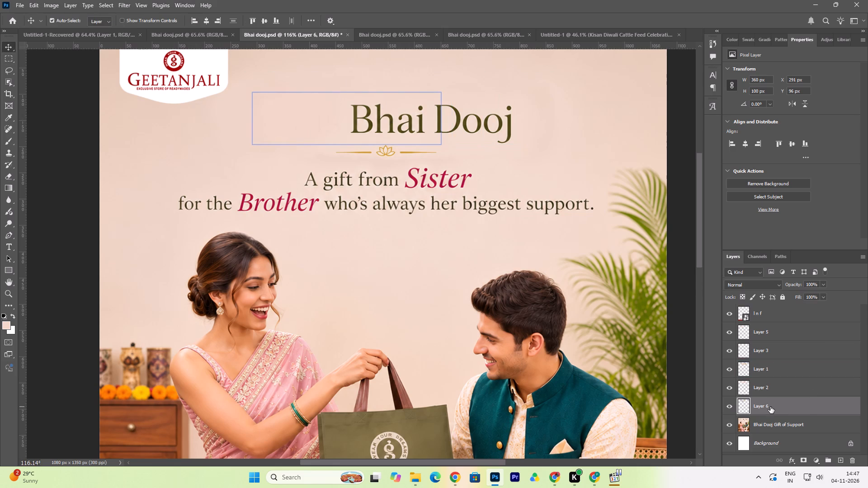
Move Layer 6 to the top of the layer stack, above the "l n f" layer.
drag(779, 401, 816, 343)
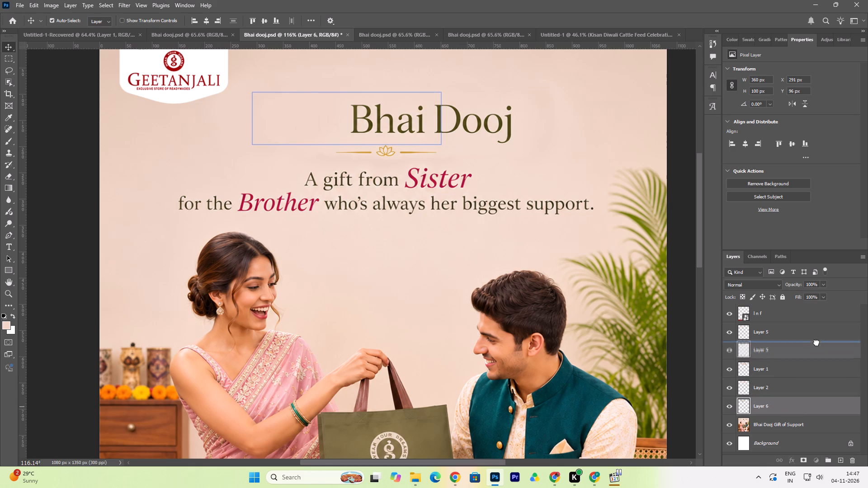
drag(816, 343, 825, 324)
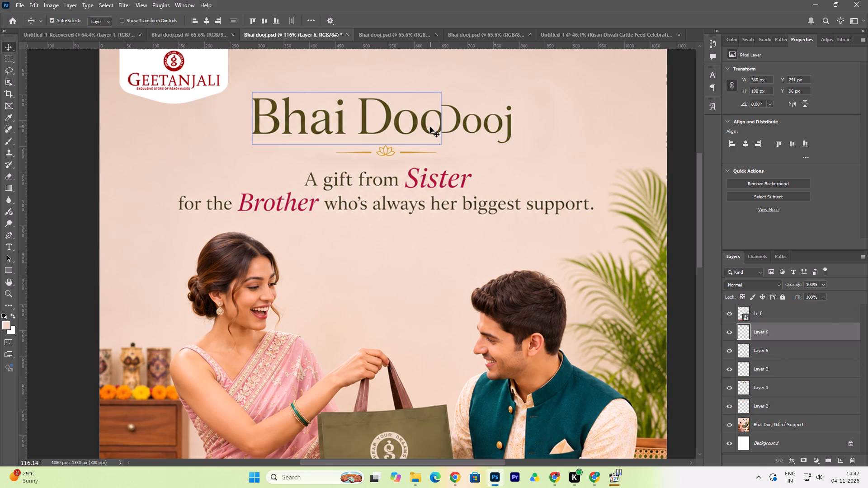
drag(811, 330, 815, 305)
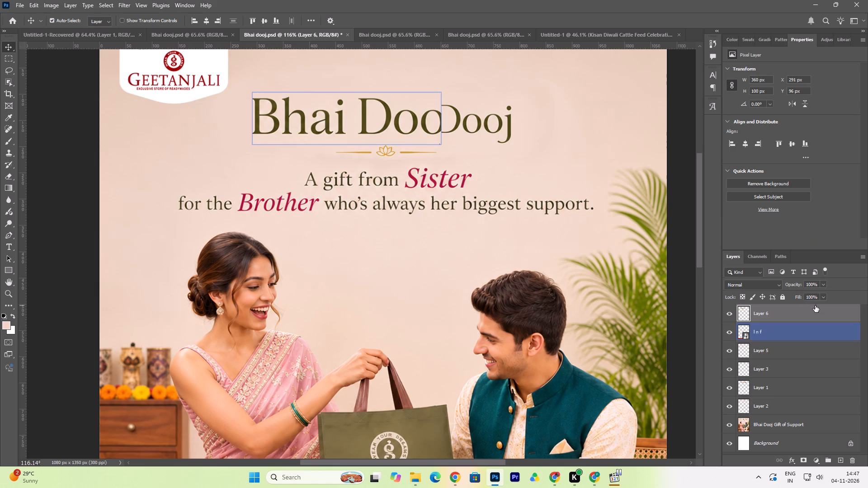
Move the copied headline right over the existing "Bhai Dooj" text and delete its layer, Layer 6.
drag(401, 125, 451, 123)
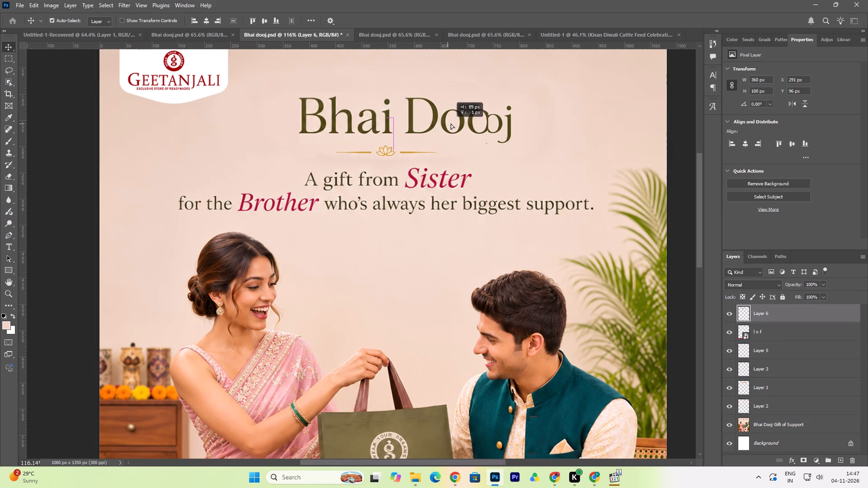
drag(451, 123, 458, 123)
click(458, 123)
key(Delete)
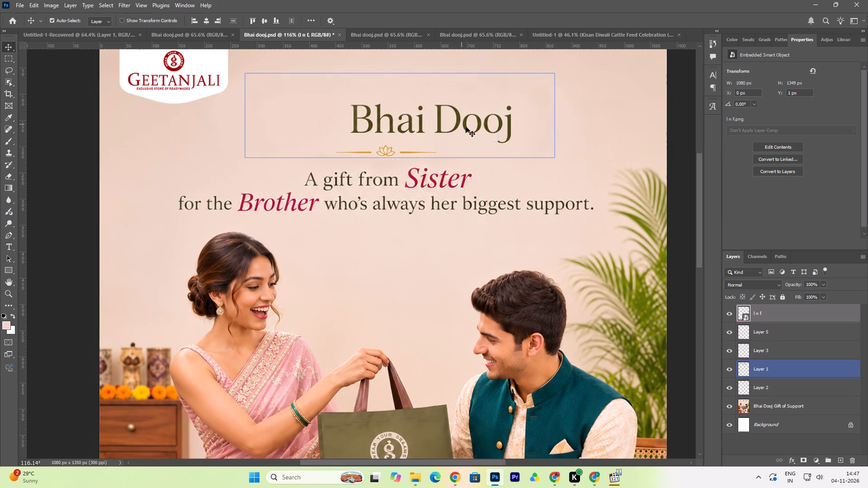
Select the headline's Layer 1 and switch its visibility off and on to examine what it covers.
click(475, 121)
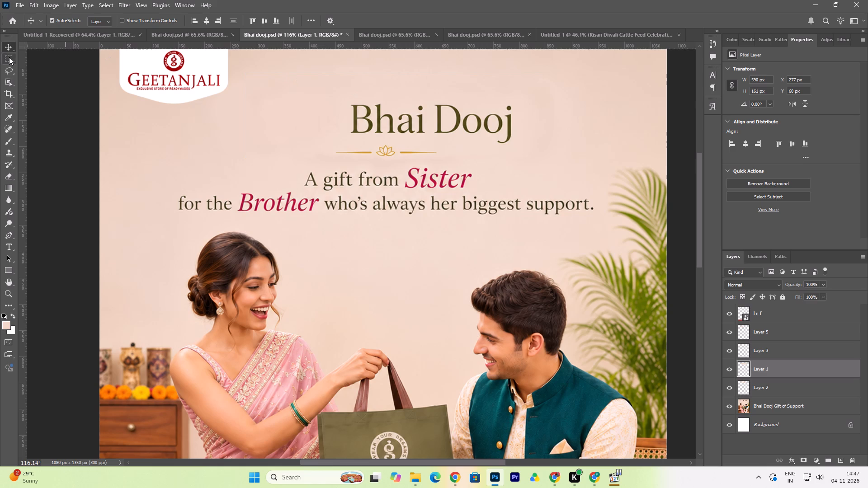
click(504, 133)
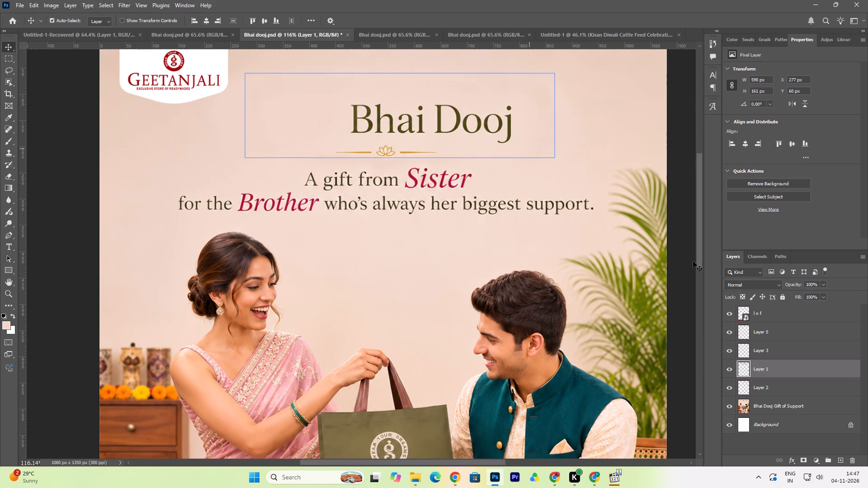
click(731, 370)
click(731, 370)
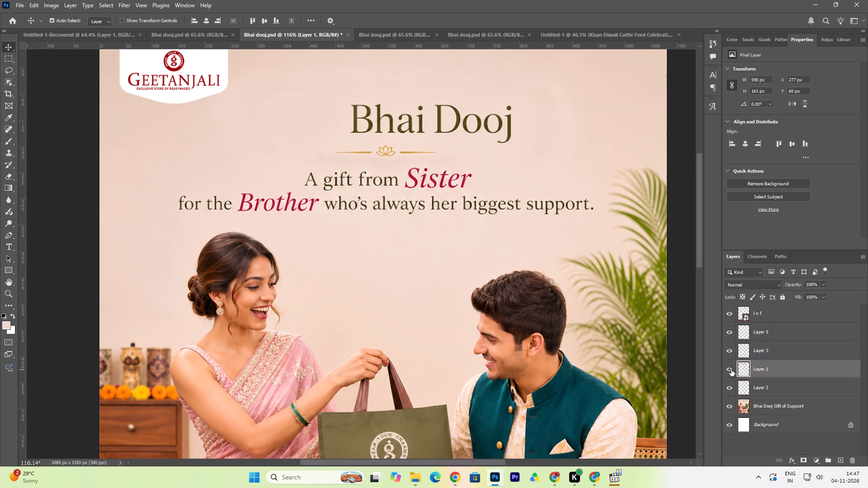
click(509, 134)
click(476, 127)
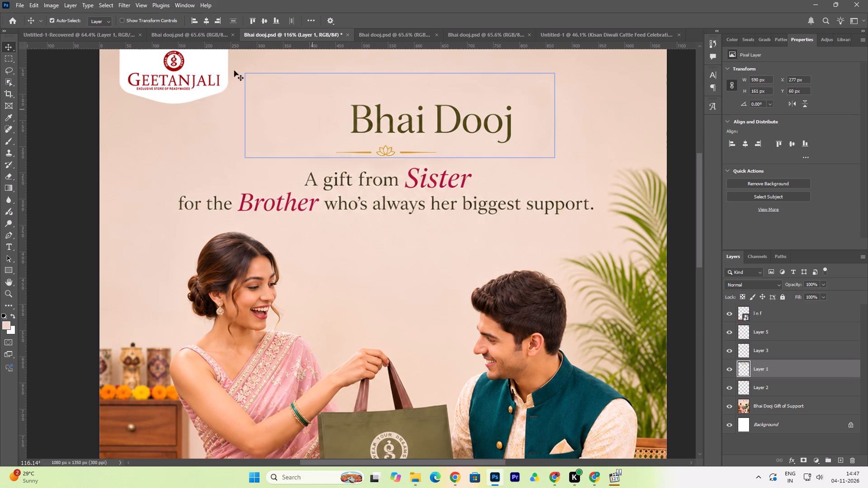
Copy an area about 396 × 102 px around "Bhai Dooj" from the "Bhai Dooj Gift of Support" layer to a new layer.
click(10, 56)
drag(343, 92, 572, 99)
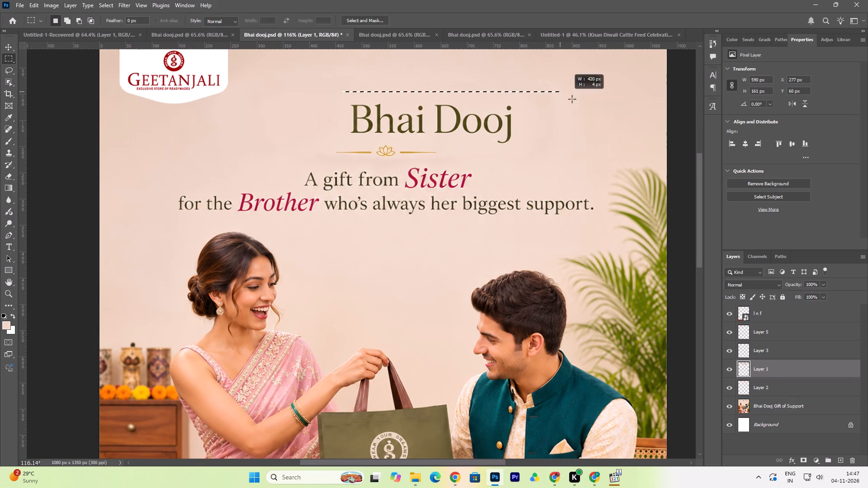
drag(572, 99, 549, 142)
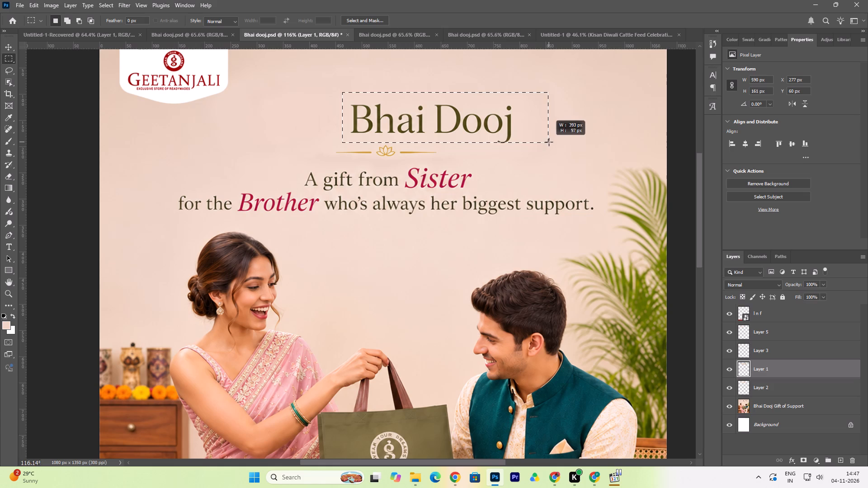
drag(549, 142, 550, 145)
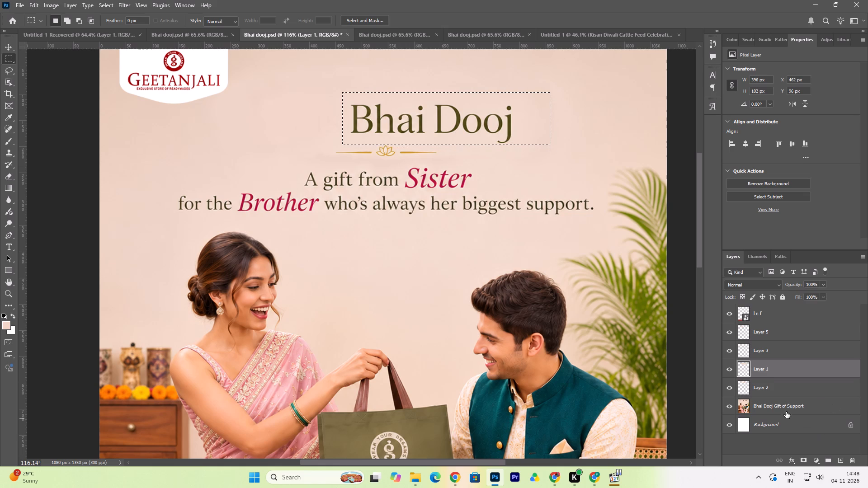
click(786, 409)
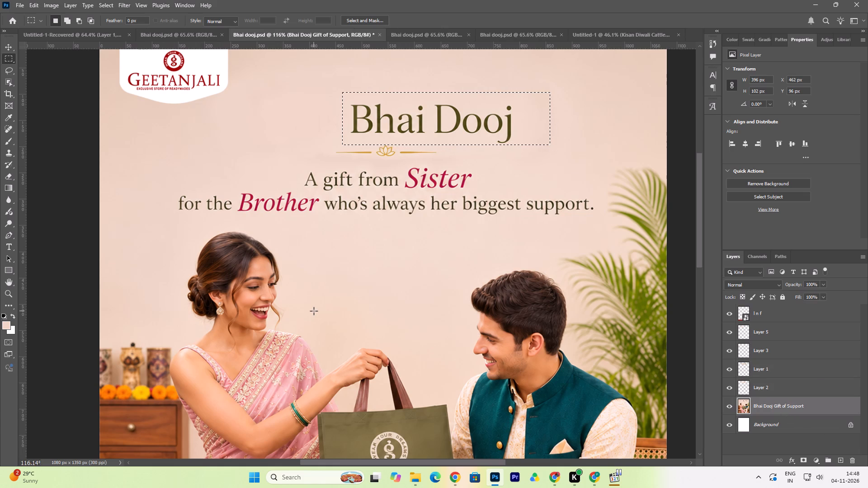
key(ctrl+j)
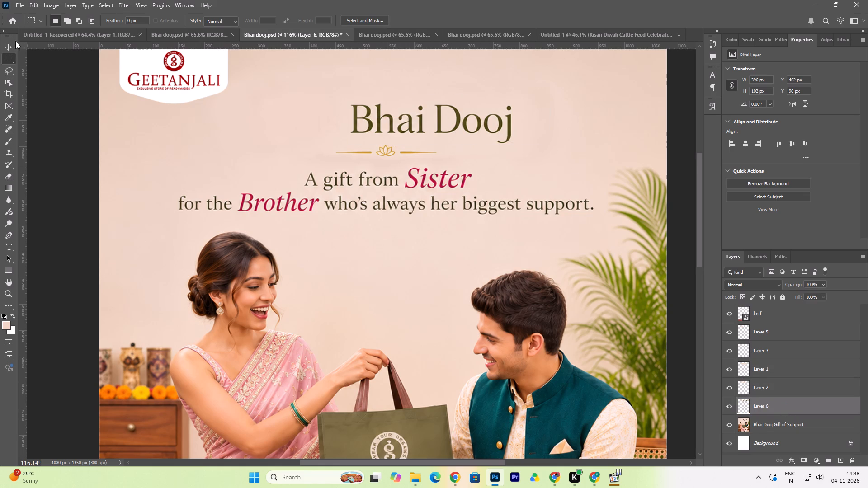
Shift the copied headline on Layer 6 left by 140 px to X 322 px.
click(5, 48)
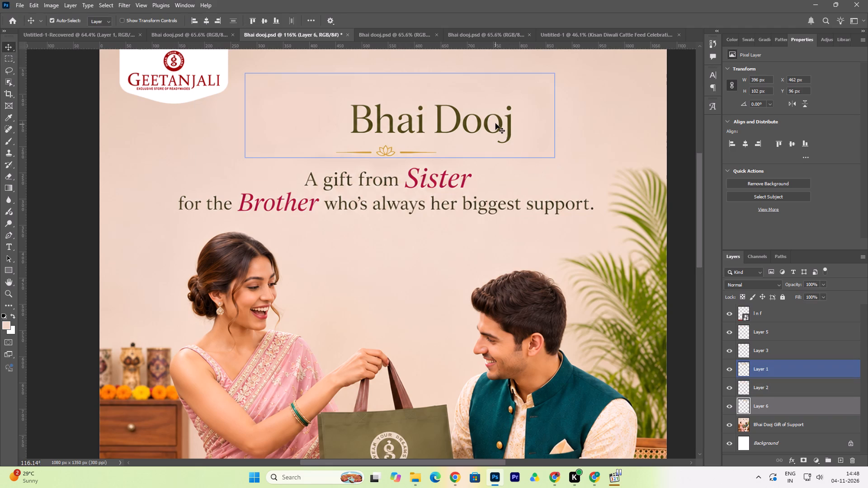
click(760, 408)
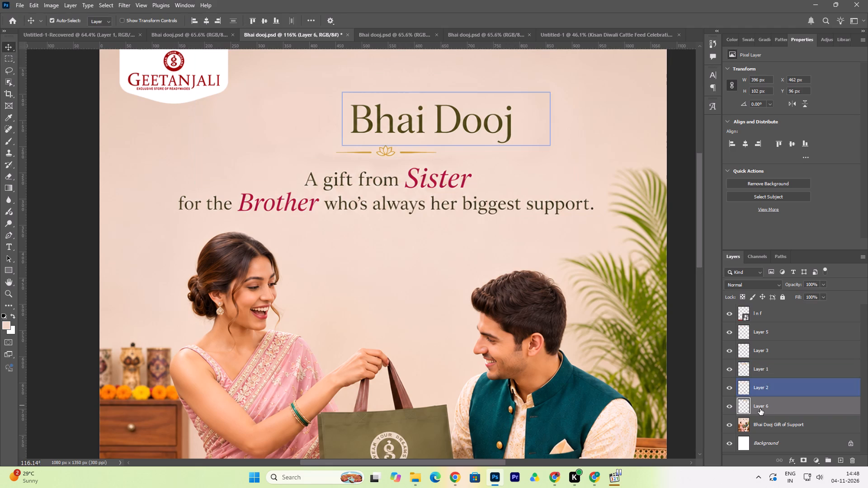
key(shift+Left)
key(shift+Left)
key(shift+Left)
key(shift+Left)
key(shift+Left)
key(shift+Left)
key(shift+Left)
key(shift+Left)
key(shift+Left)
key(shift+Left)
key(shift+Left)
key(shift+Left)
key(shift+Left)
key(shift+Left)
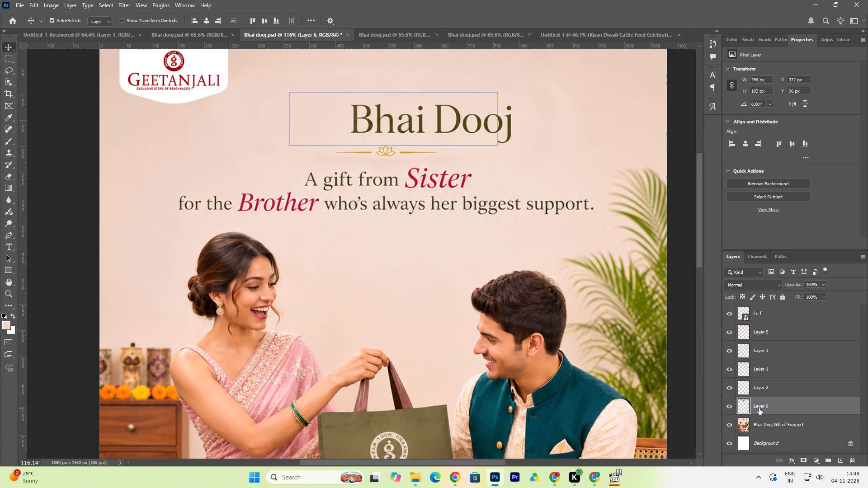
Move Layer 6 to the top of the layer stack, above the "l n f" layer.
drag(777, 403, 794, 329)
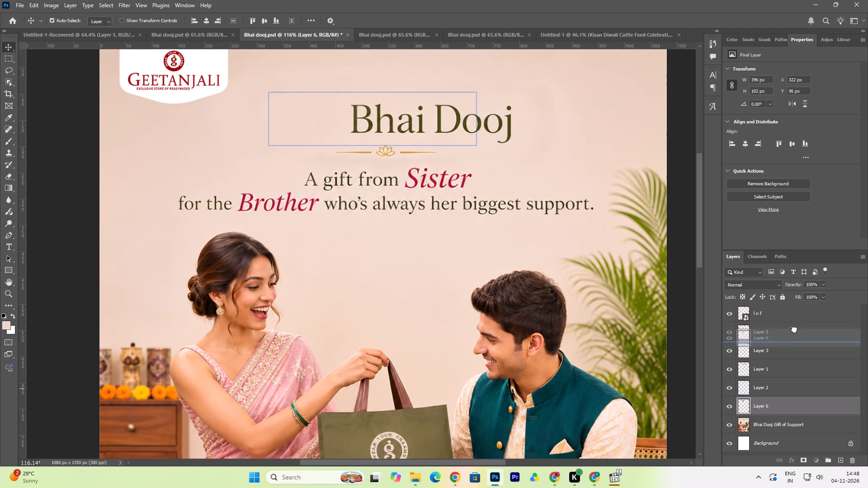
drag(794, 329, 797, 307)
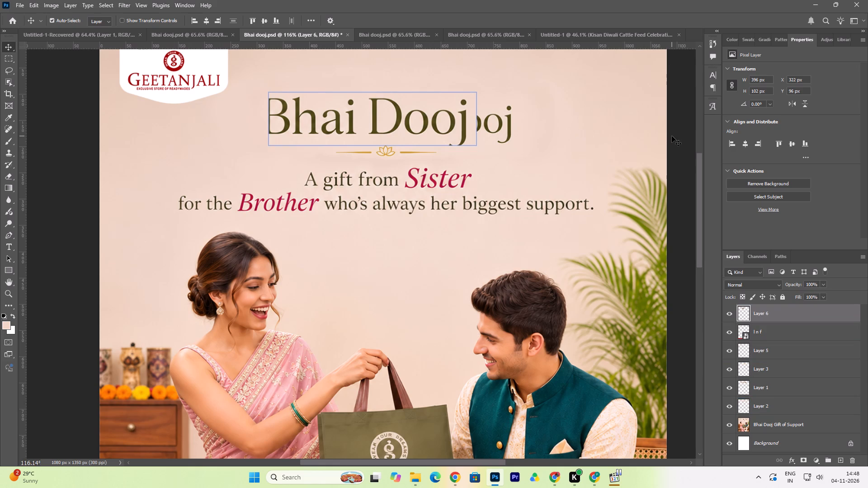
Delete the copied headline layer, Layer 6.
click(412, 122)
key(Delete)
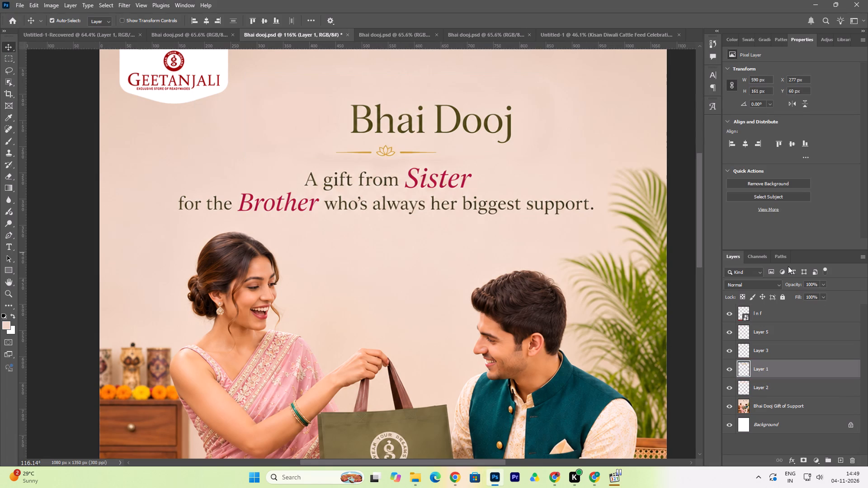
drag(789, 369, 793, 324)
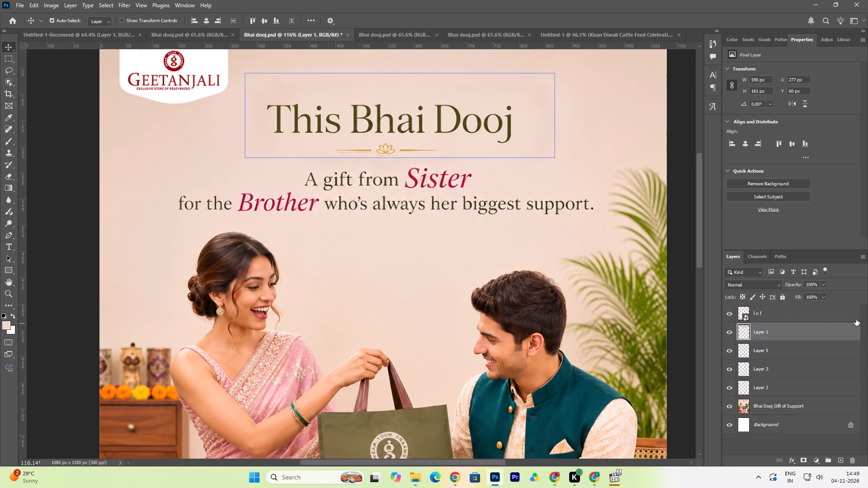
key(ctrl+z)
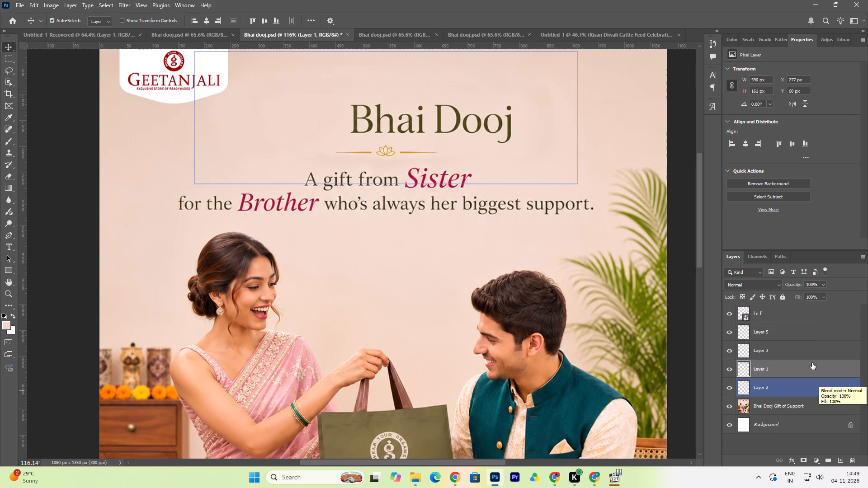
Duplicate Layer 1.
click(812, 363)
key(ctrl+j)
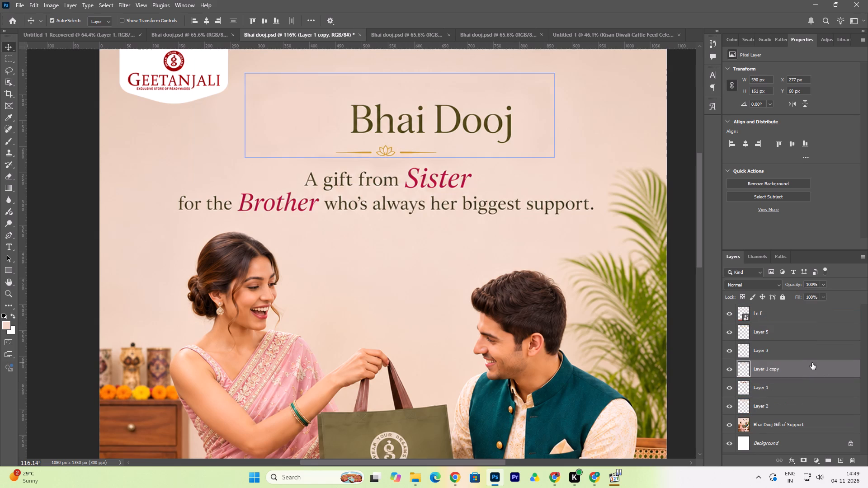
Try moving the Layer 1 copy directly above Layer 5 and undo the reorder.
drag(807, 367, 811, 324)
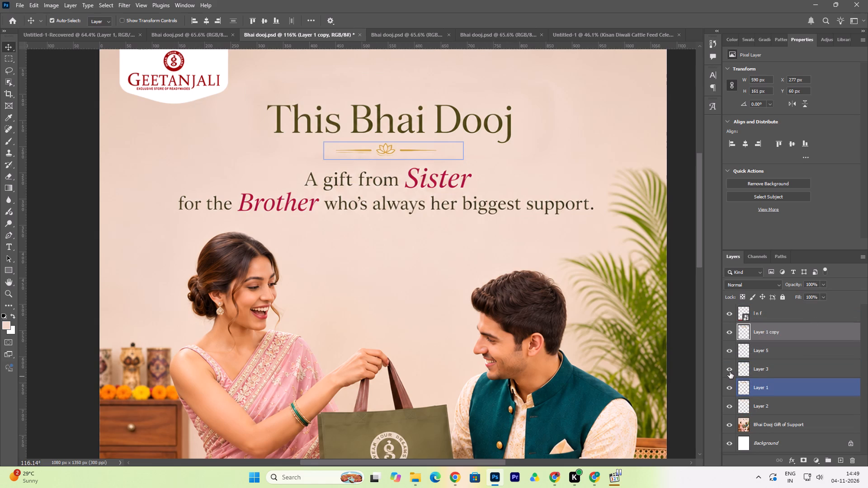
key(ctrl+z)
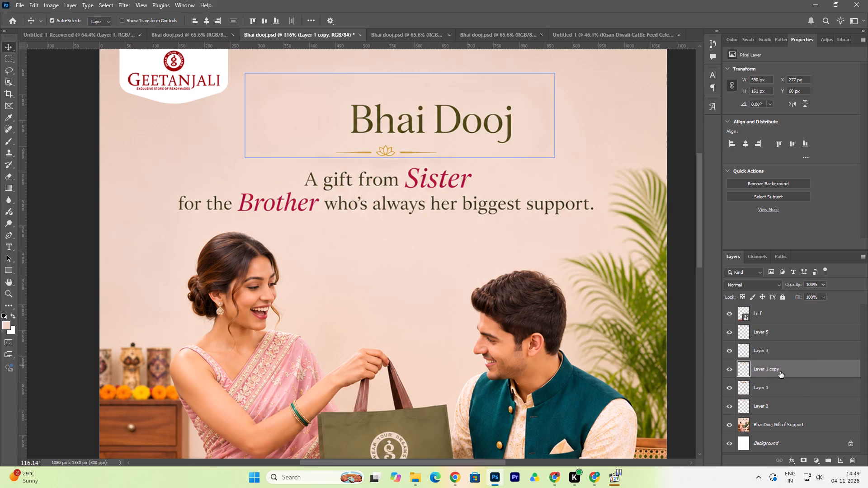
Hide the original Layer 1 beneath its copy.
click(782, 388)
click(727, 385)
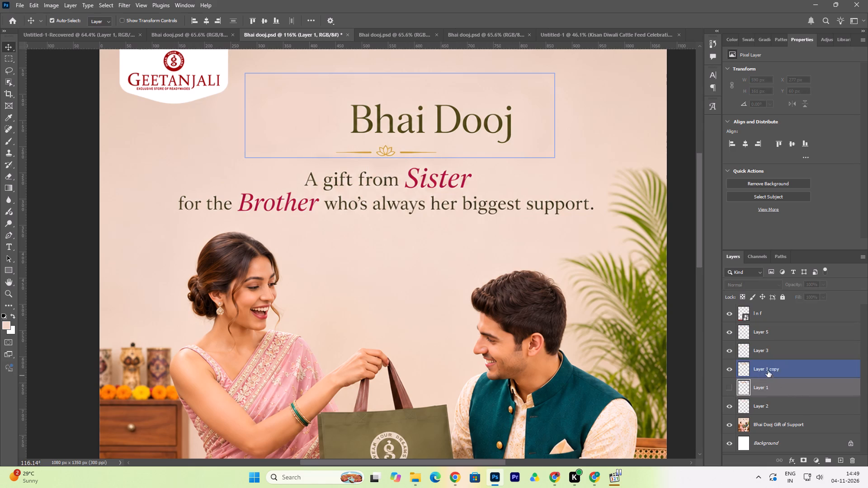
Move the Layer 1 copy up the stack to directly above Layer 5, below the "l n f" layer.
drag(777, 368, 789, 326)
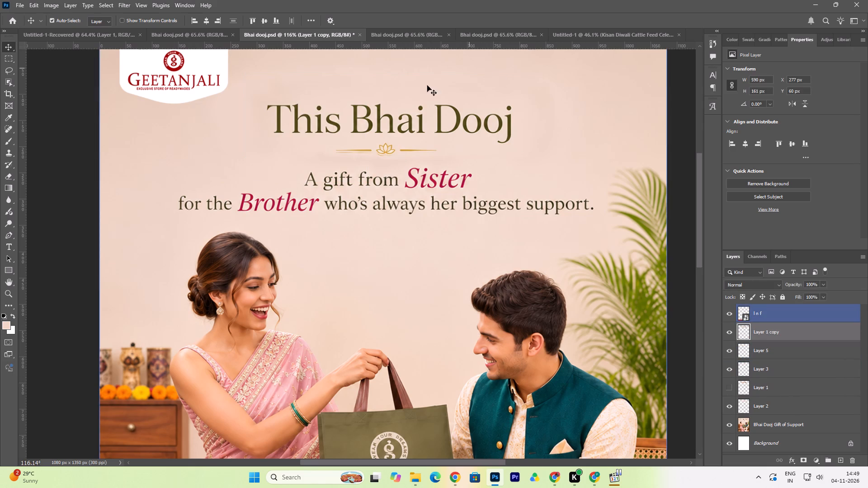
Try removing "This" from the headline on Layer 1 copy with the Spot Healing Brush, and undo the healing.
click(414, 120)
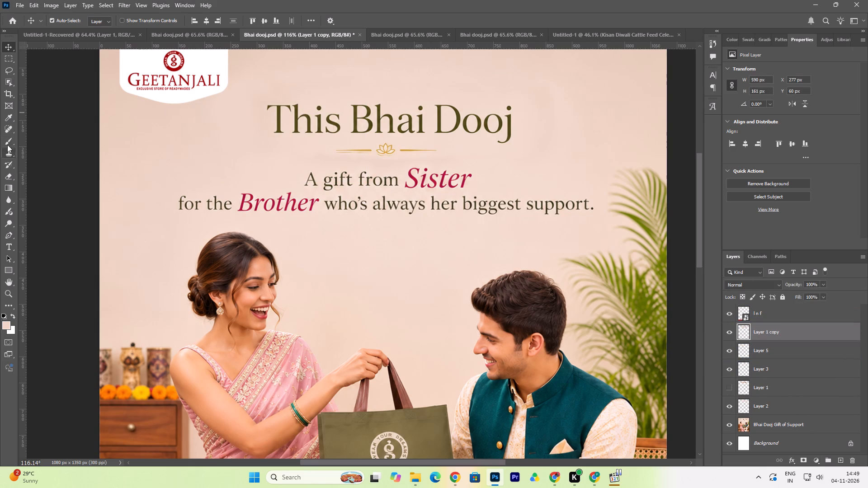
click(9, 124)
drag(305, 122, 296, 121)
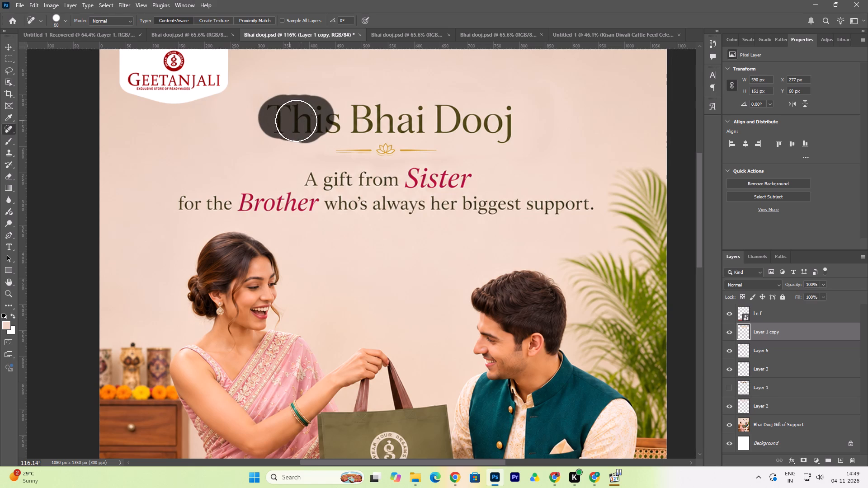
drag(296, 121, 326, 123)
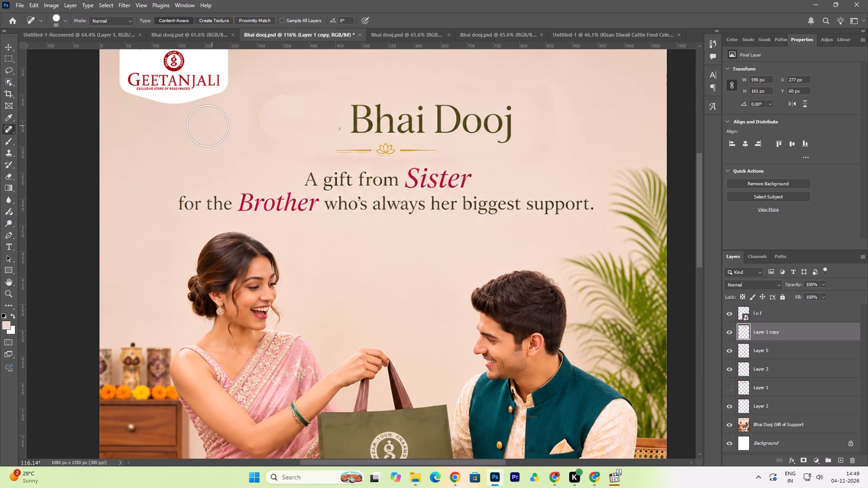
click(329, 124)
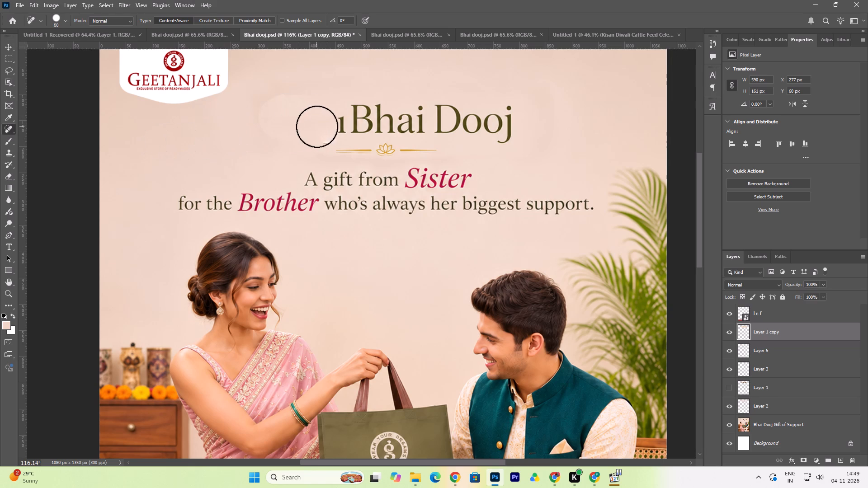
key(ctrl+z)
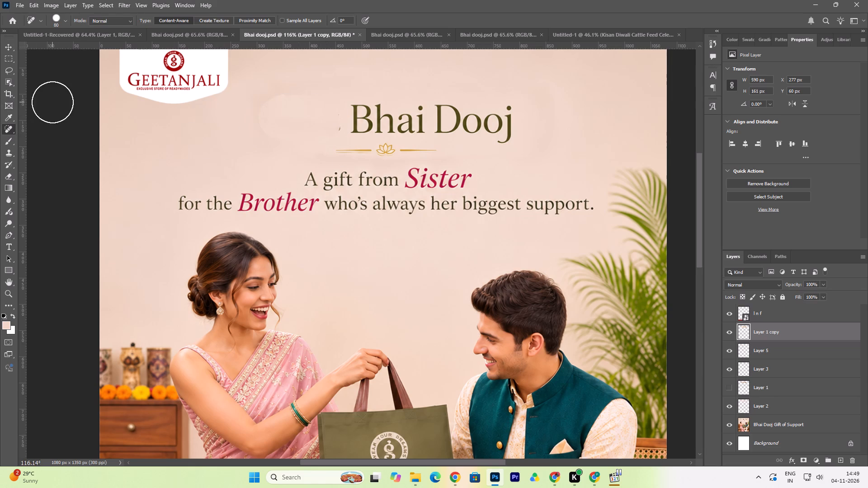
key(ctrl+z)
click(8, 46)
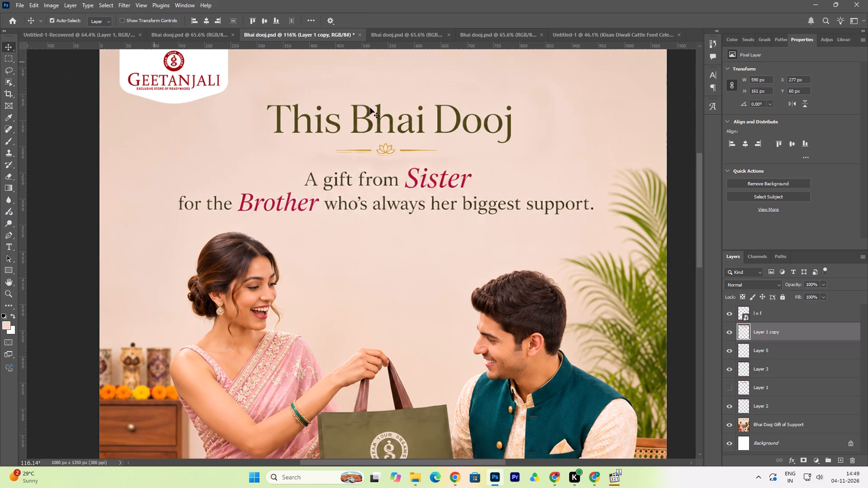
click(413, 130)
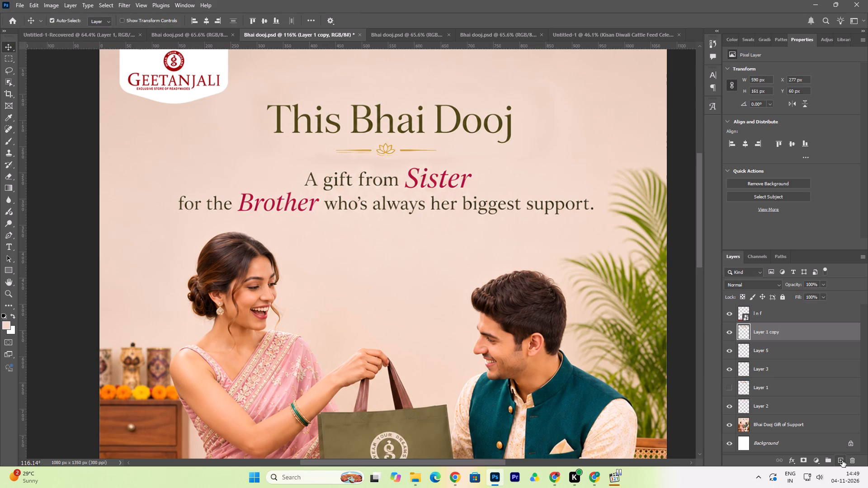
Add a new layer above Layer 1 copy and sample the headline's beige background, #efd8c7, as the foreground colour.
click(842, 460)
click(13, 140)
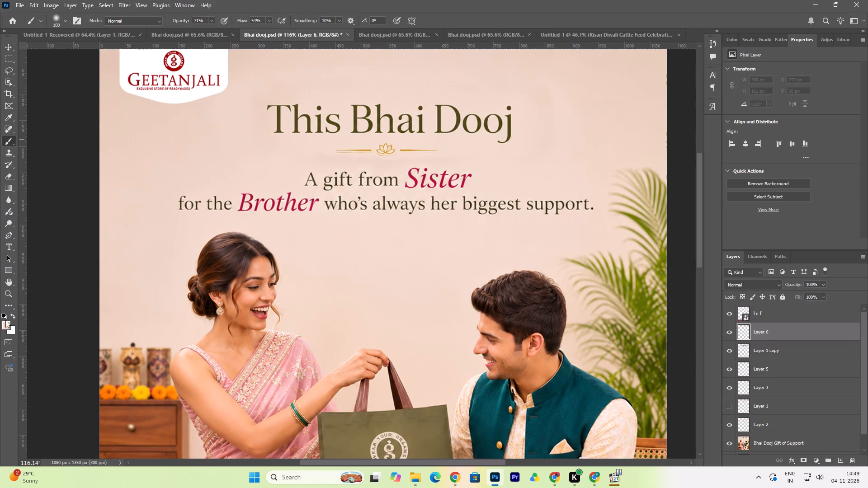
click(6, 327)
click(330, 101)
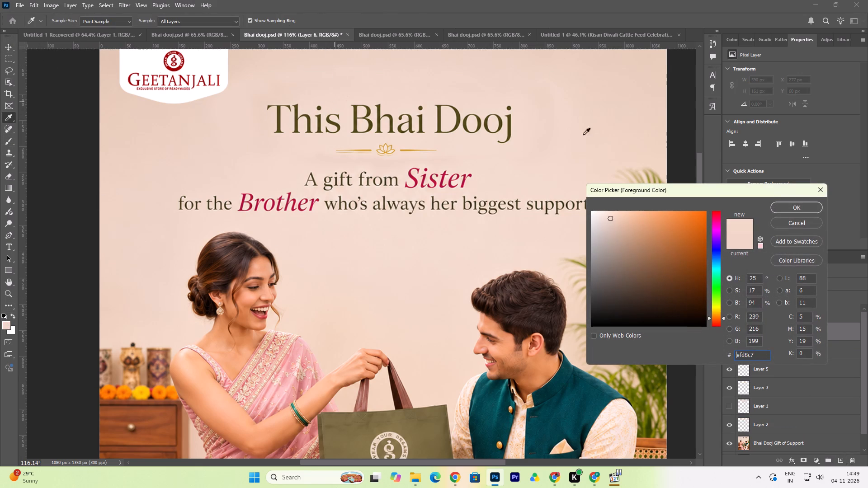
click(797, 207)
Brush the sampled beige over the "is" of "This" on the new layer.
triple_click(320, 122)
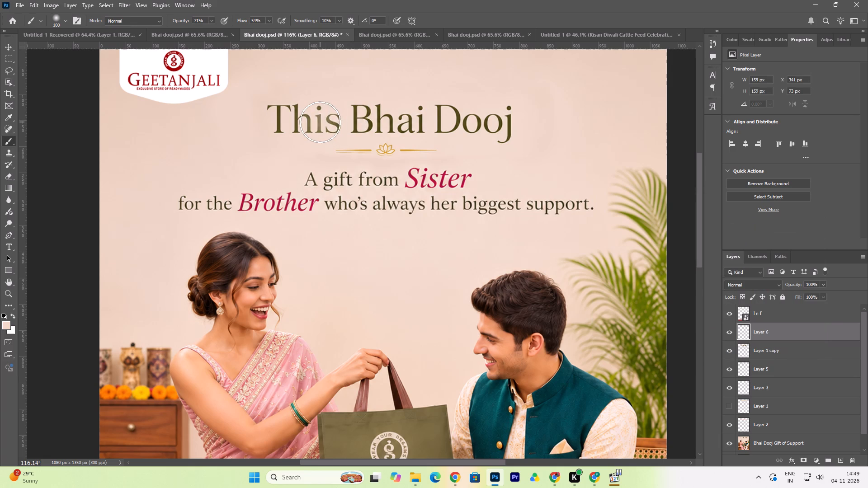
triple_click(320, 122)
triple_click(325, 124)
triple_click(325, 124)
triple_click(325, 123)
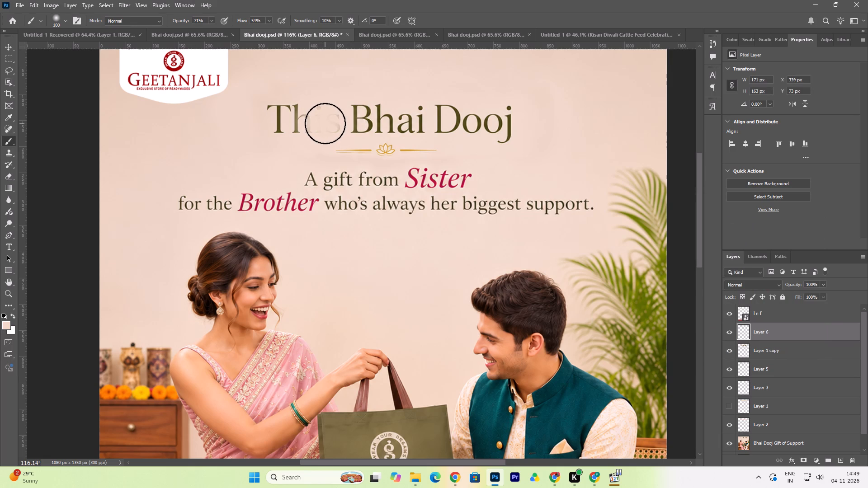
triple_click(325, 123)
triple_click(325, 123)
triple_click(325, 123)
triple_click(325, 123)
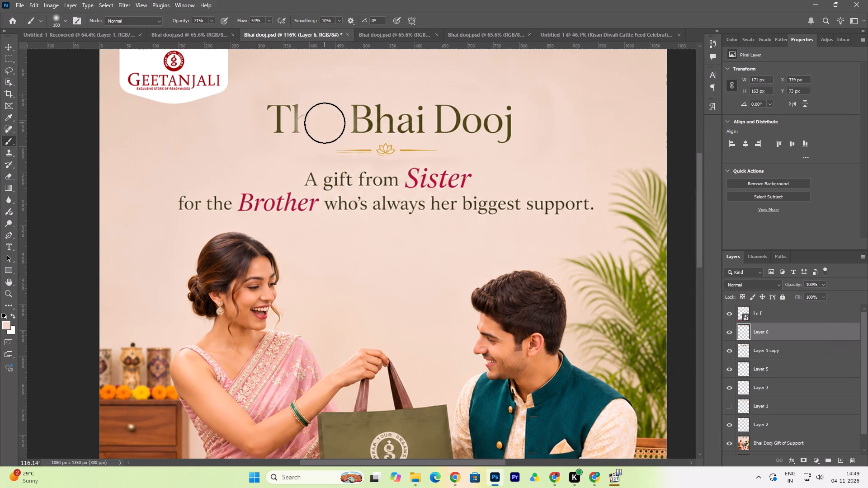
triple_click(325, 123)
triple_click(325, 123)
Paint over the "Th" of "This" and blend the beige into the surrounding background.
click(294, 120)
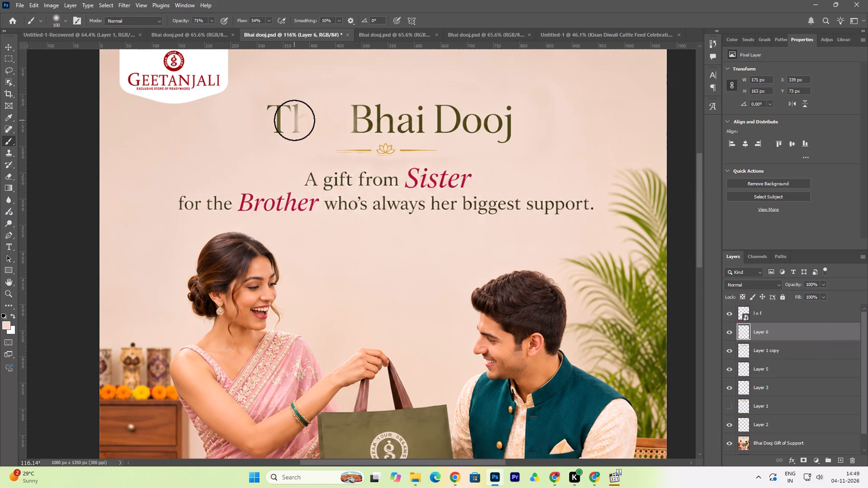
triple_click(290, 120)
triple_click(291, 116)
click(290, 118)
drag(290, 118, 286, 122)
click(284, 122)
double_click(281, 119)
double_click(276, 117)
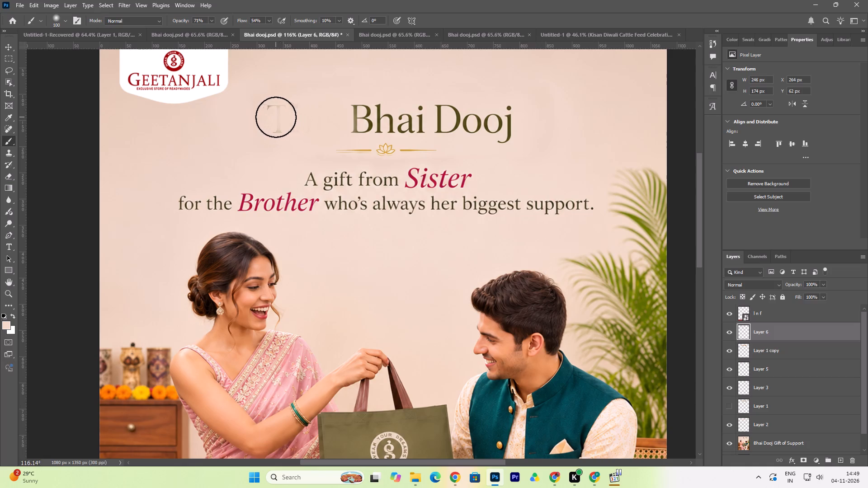
double_click(269, 116)
drag(283, 111, 286, 128)
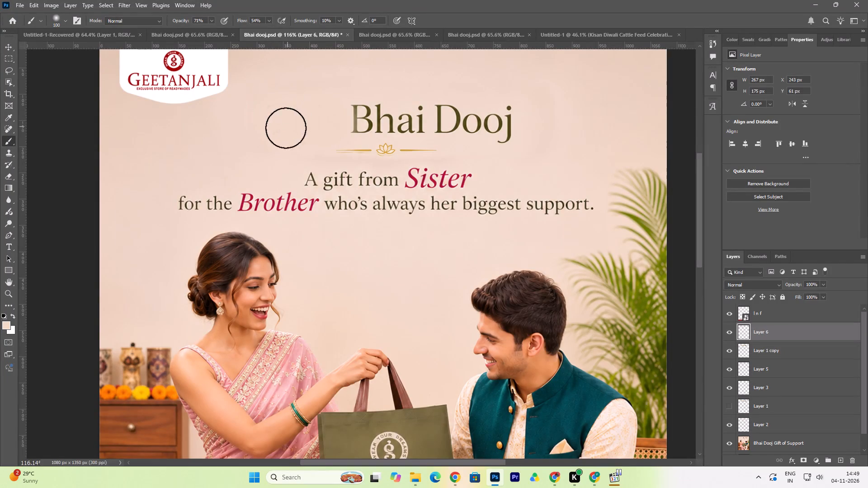
drag(286, 128, 262, 109)
drag(283, 101, 284, 128)
drag(302, 111, 304, 117)
double_click(300, 117)
click(274, 115)
click(271, 112)
drag(301, 111, 311, 107)
drag(309, 112, 292, 122)
click(288, 123)
Erase the beige paint overlapping the "B" of "Bhai" using the Eraser.
click(6, 175)
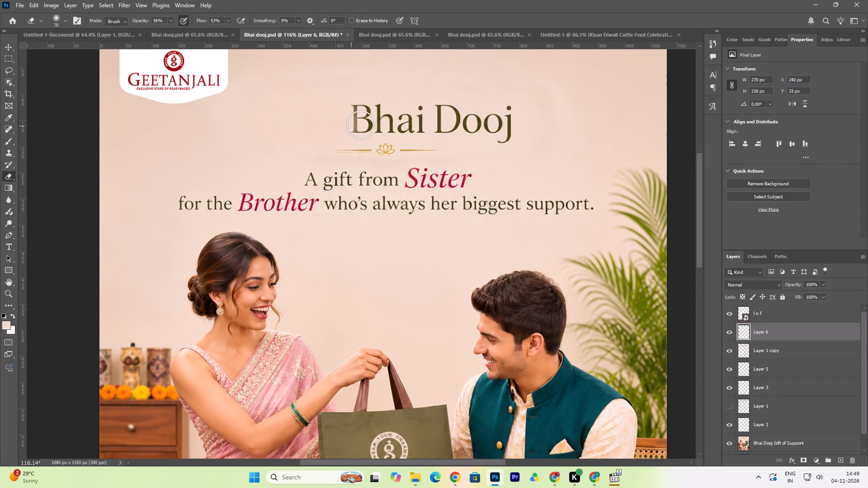
double_click(364, 125)
double_click(364, 122)
click(364, 117)
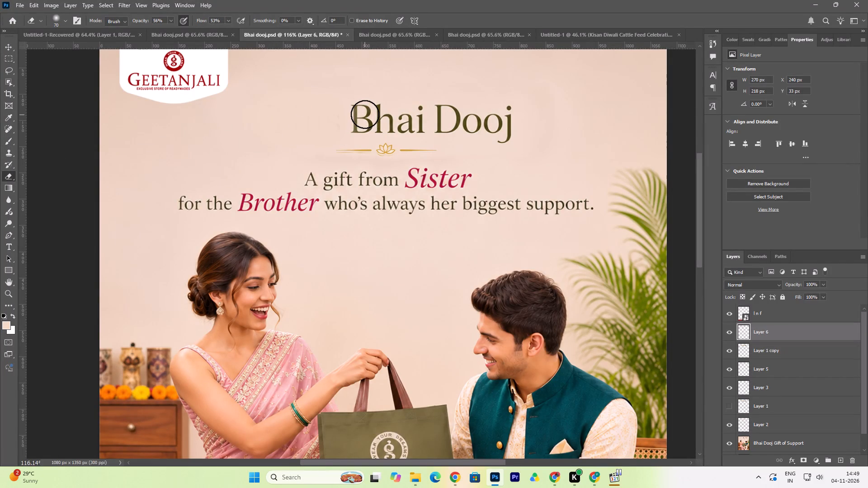
double_click(365, 113)
double_click(365, 110)
click(361, 108)
drag(361, 108, 362, 122)
triple_click(361, 128)
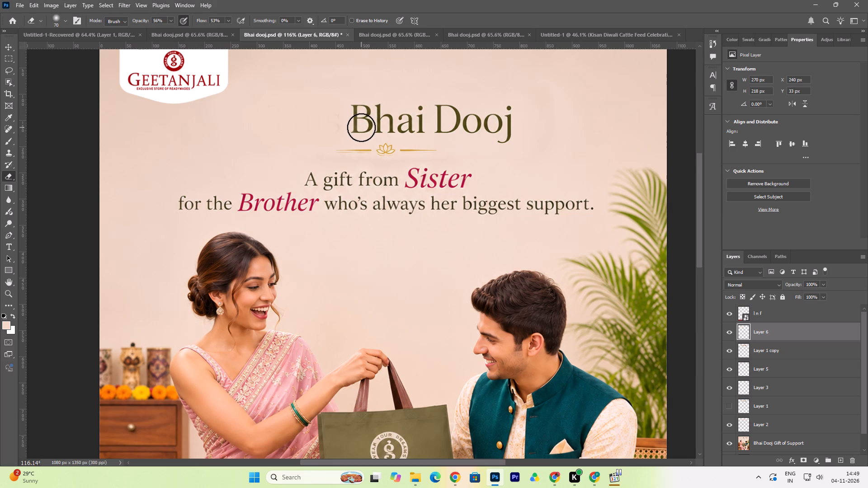
click(357, 126)
click(357, 122)
click(358, 115)
triple_click(358, 112)
drag(357, 110, 357, 122)
triple_click(357, 122)
triple_click(356, 116)
Compare the headline with the beige paint layer hidden and shown.
click(728, 333)
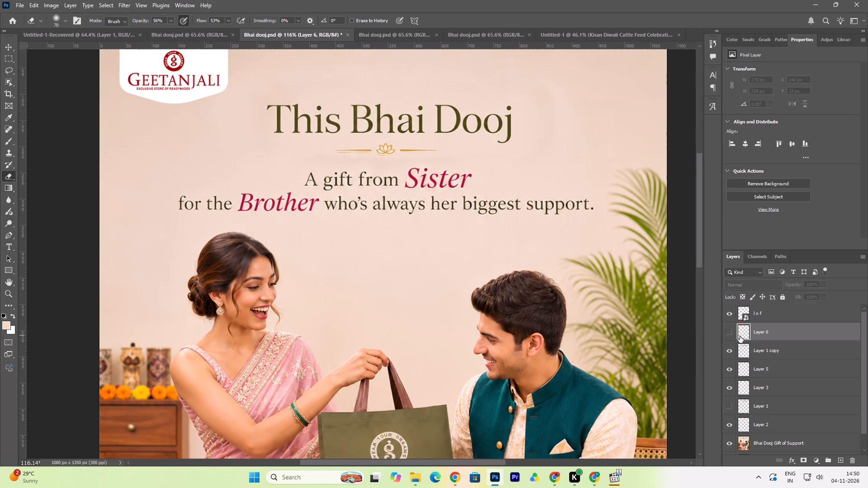
click(727, 333)
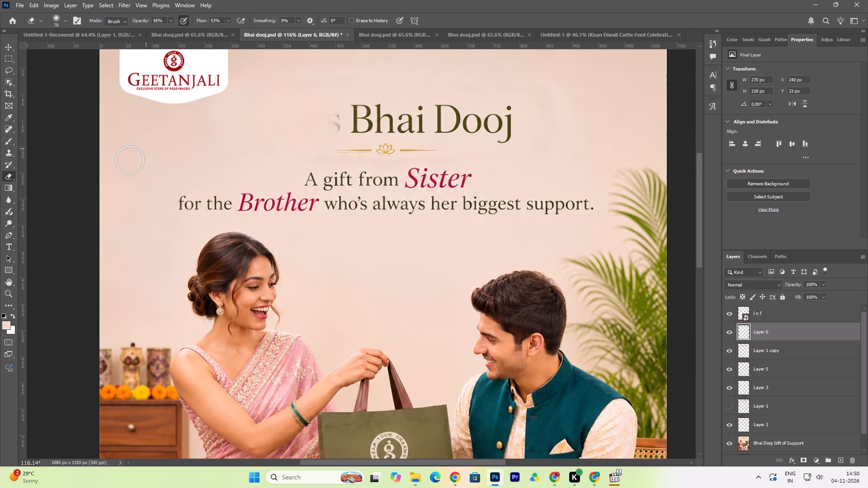
Paint over the remaining faint "s" before "Bhai" with the Brush reduced to 70 px.
click(9, 139)
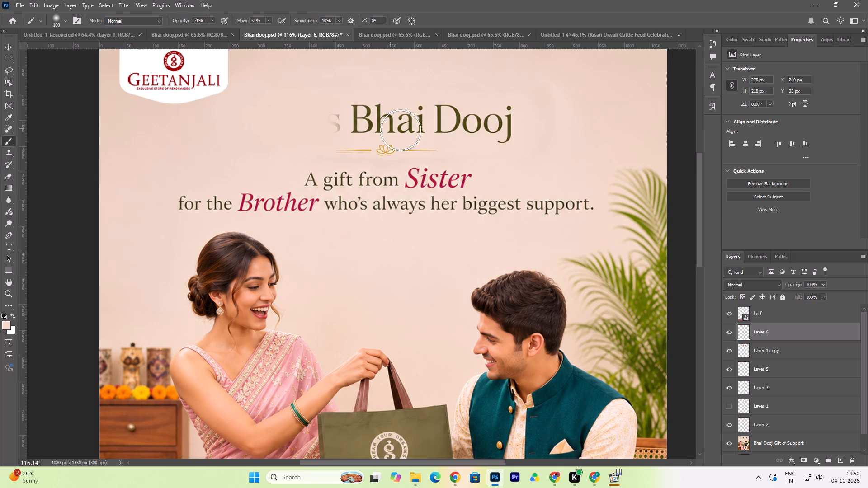
alt+scroll(401, 131, up, 6)
key(bracketleft)
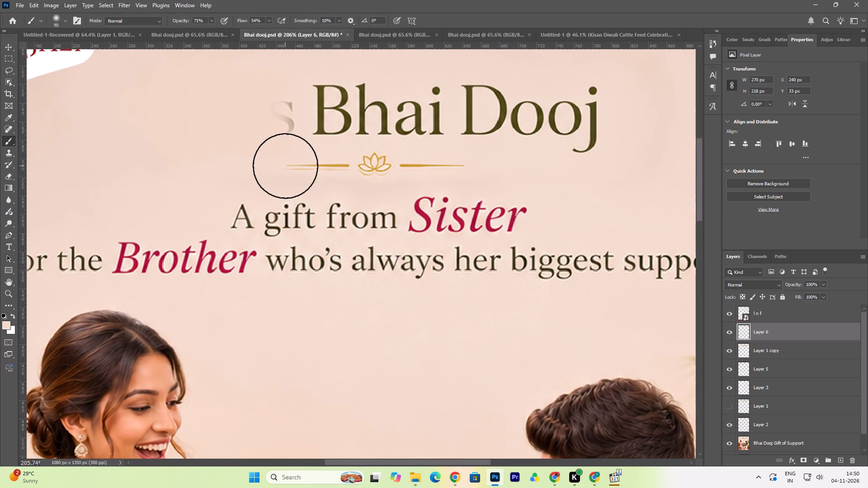
key(bracketleft)
key(bracketleft)
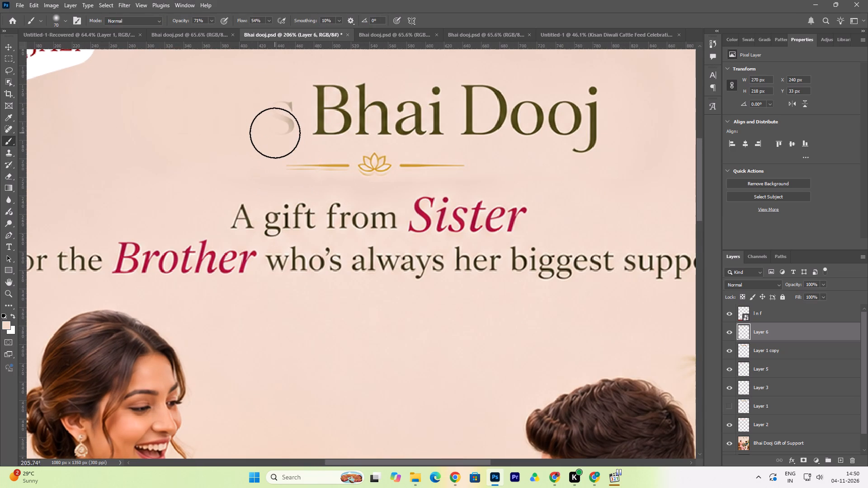
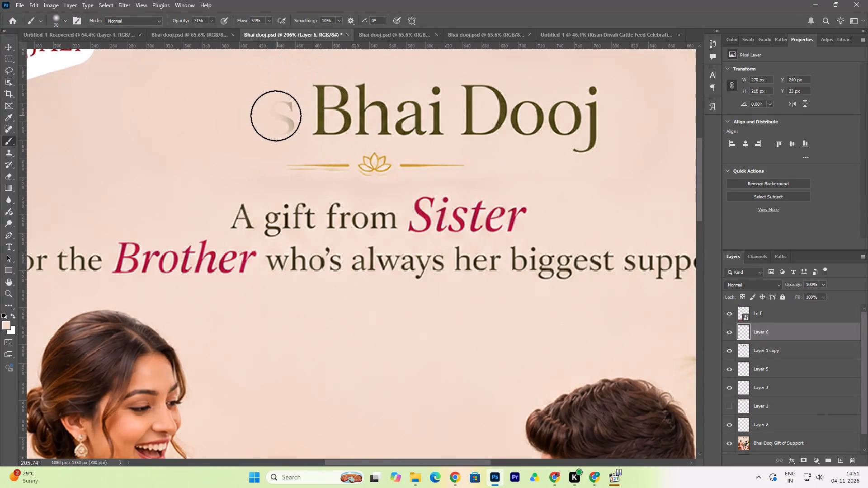
Paint out the last traces of the faint "s" before "Bhai" with the Brush reduced to 45 px.
double_click(272, 116)
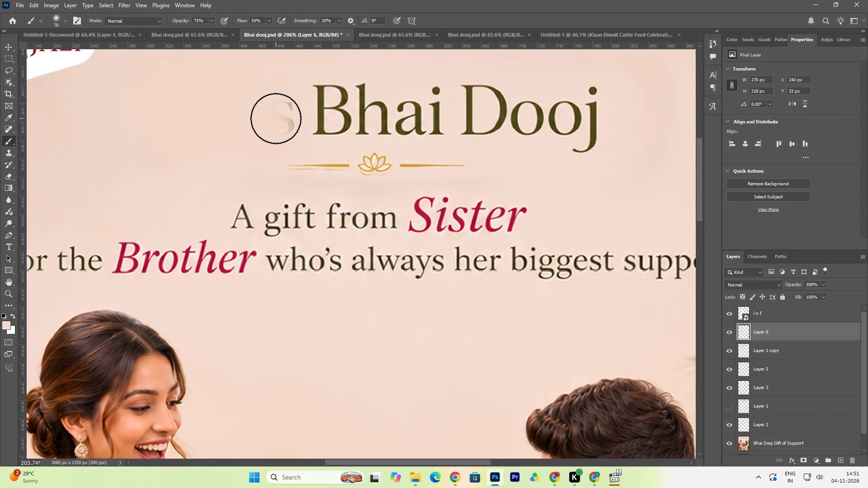
text([[[)
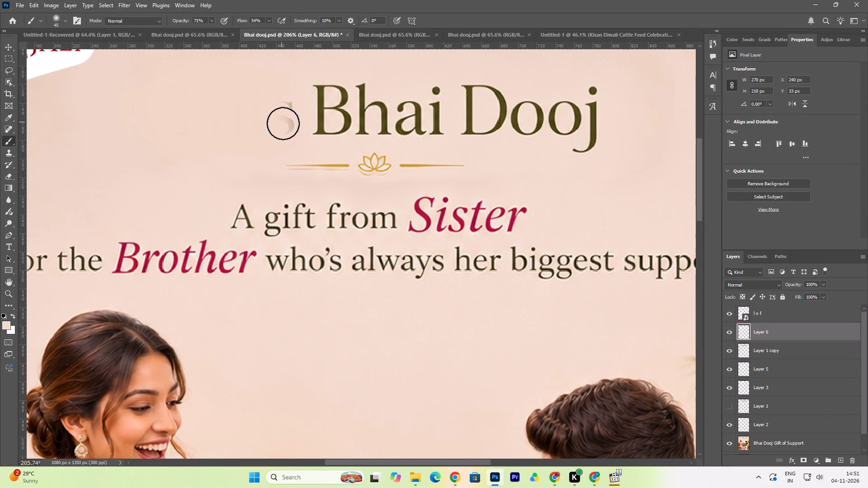
triple_click(283, 123)
triple_click(284, 127)
double_click(284, 127)
click(284, 120)
double_click(283, 114)
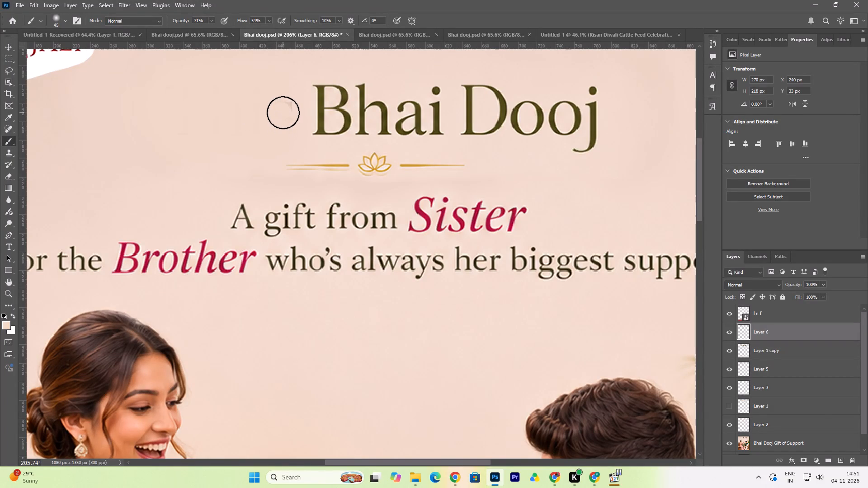
triple_click(283, 110)
triple_click(283, 109)
double_click(283, 109)
drag(283, 109, 281, 122)
double_click(274, 134)
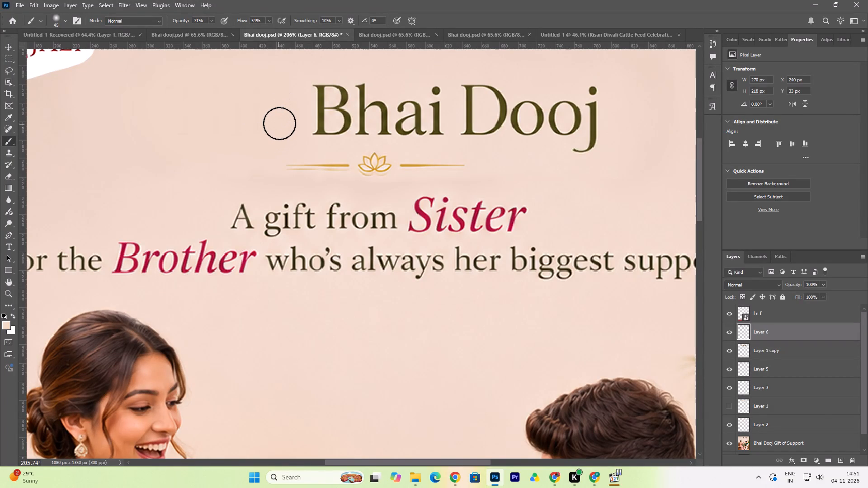
click(279, 123)
click(282, 120)
double_click(284, 117)
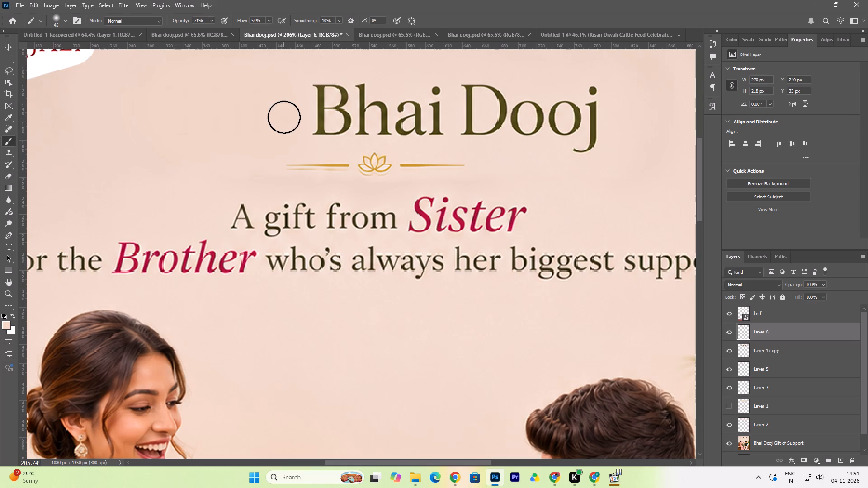
click(275, 131)
double_click(278, 129)
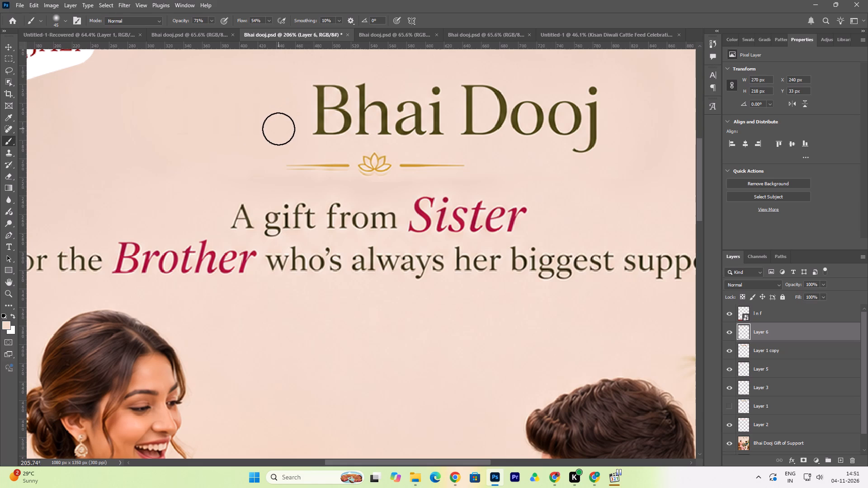
Dab beige over the area where "This" stood to even out the background before the headline.
triple_click(186, 128)
click(187, 115)
click(182, 95)
click(179, 90)
click(169, 88)
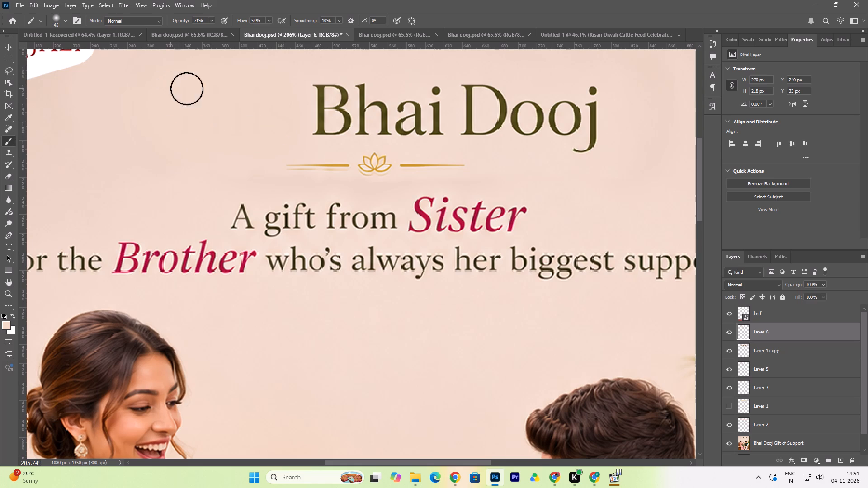
click(187, 89)
double_click(177, 125)
drag(179, 125, 212, 129)
double_click(274, 137)
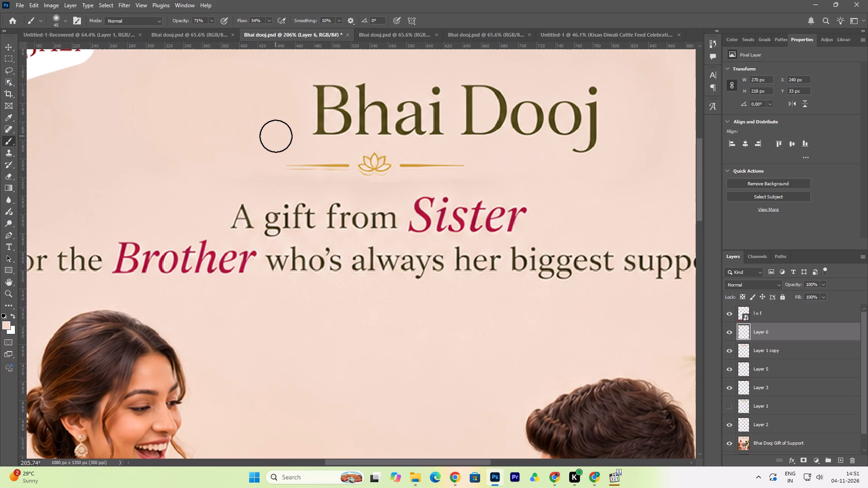
Add a new layer above Layer 5 and paint beige over the ghost marks behind the lotus and the divider's left arm.
click(791, 357)
click(800, 369)
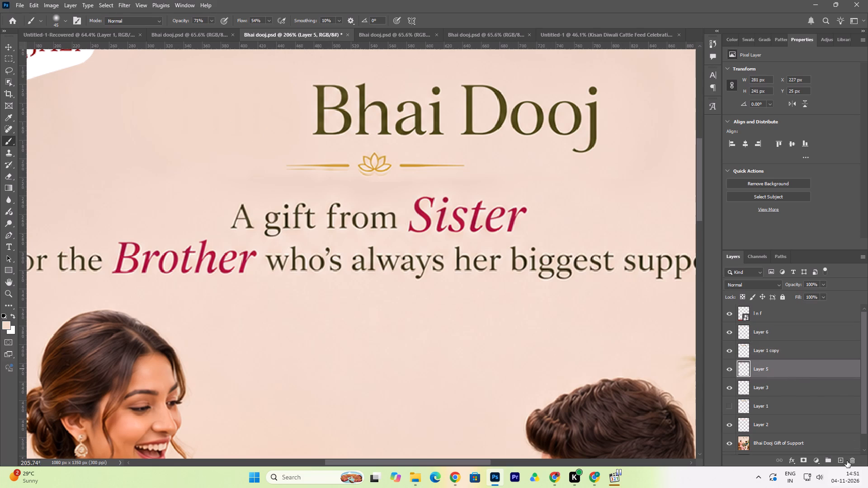
click(841, 460)
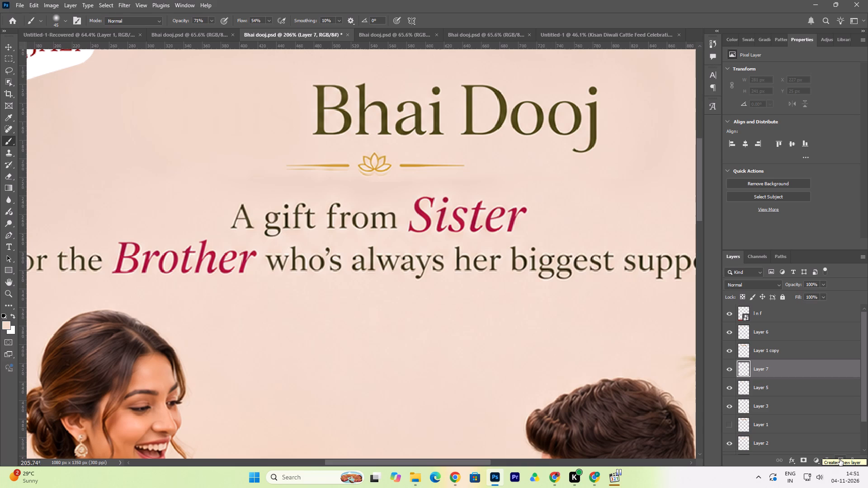
triple_click(380, 172)
click(378, 173)
double_click(373, 173)
double_click(352, 170)
click(355, 170)
click(361, 171)
triple_click(365, 172)
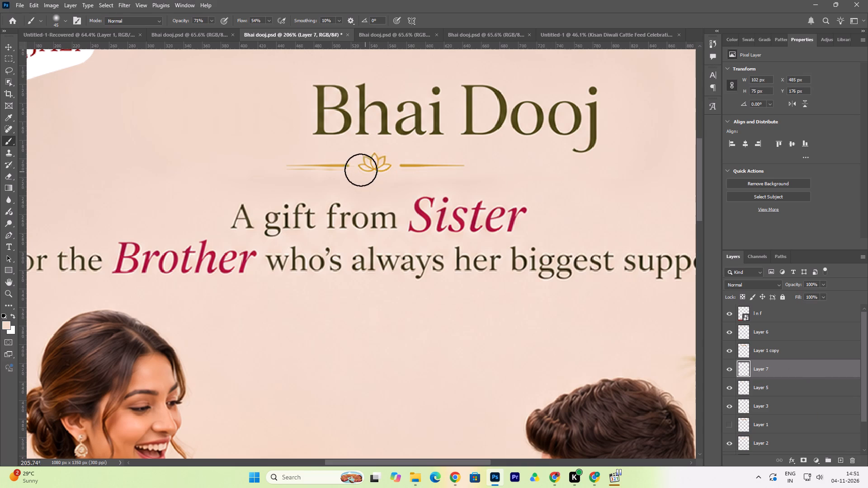
click(342, 168)
double_click(336, 167)
triple_click(330, 169)
triple_click(313, 172)
click(310, 171)
right_click(310, 171)
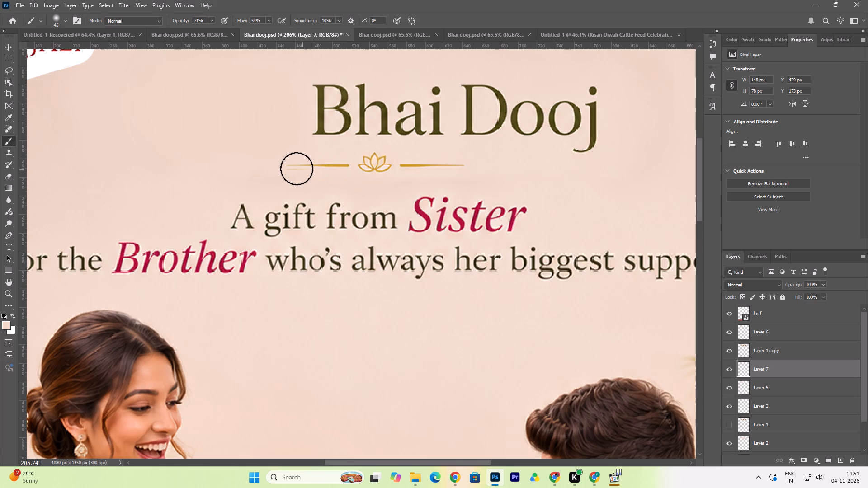
triple_click(297, 169)
double_click(296, 168)
triple_click(287, 166)
Paint beige behind the divider from its left arm across the lotus to the end of its right arm.
drag(301, 164, 350, 162)
double_click(353, 162)
drag(359, 165, 396, 170)
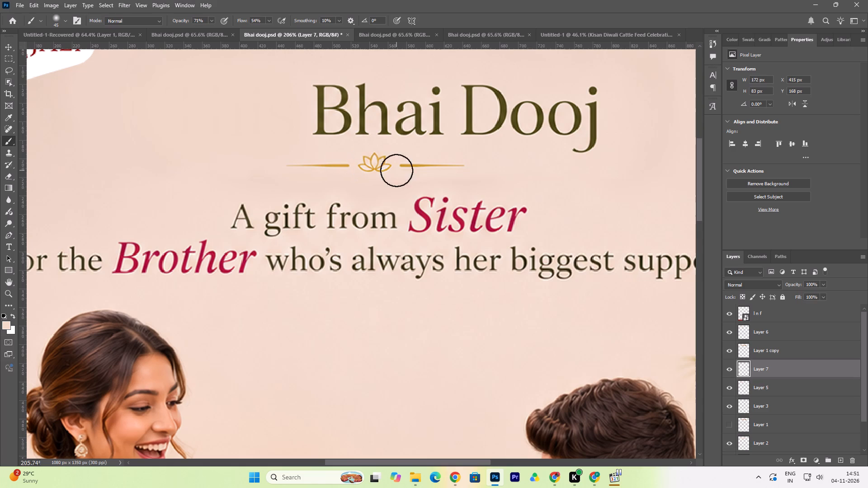
drag(396, 170, 406, 169)
click(406, 169)
drag(409, 168, 426, 166)
click(426, 166)
triple_click(450, 166)
click(450, 166)
click(438, 164)
drag(438, 164, 445, 164)
click(445, 164)
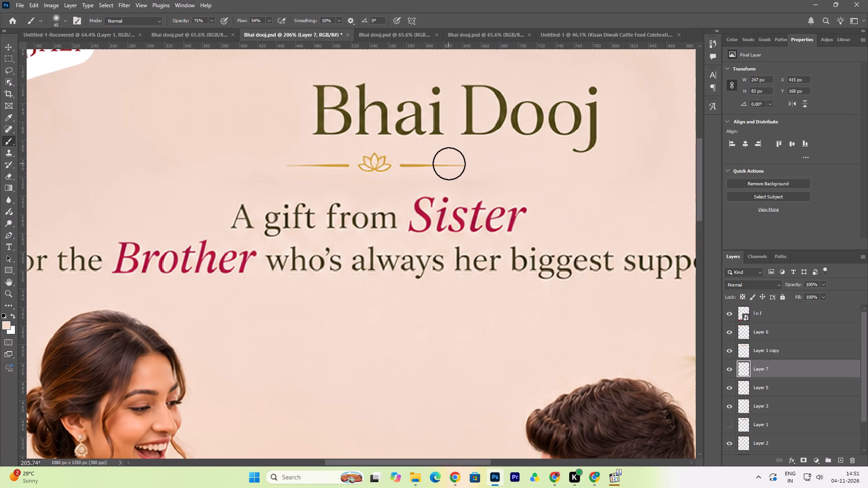
click(449, 164)
triple_click(454, 164)
double_click(456, 164)
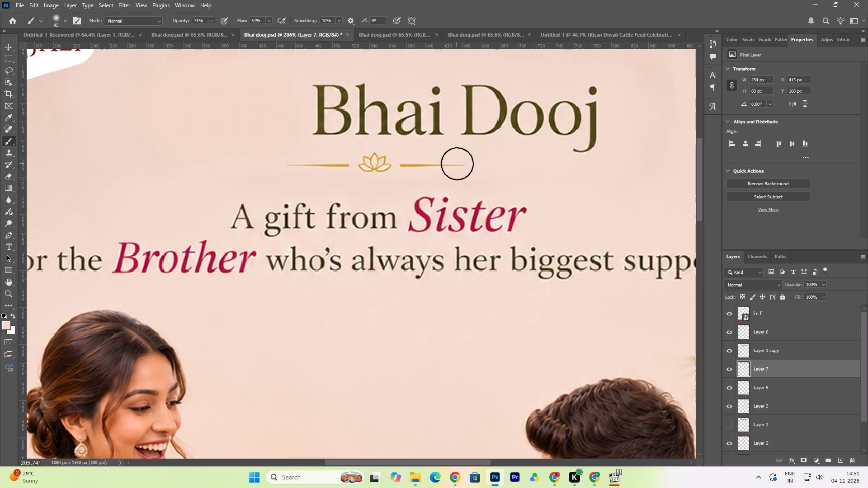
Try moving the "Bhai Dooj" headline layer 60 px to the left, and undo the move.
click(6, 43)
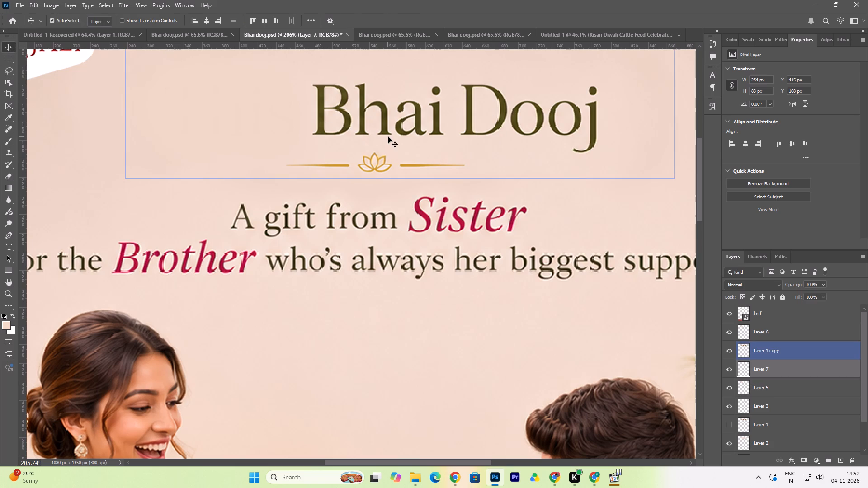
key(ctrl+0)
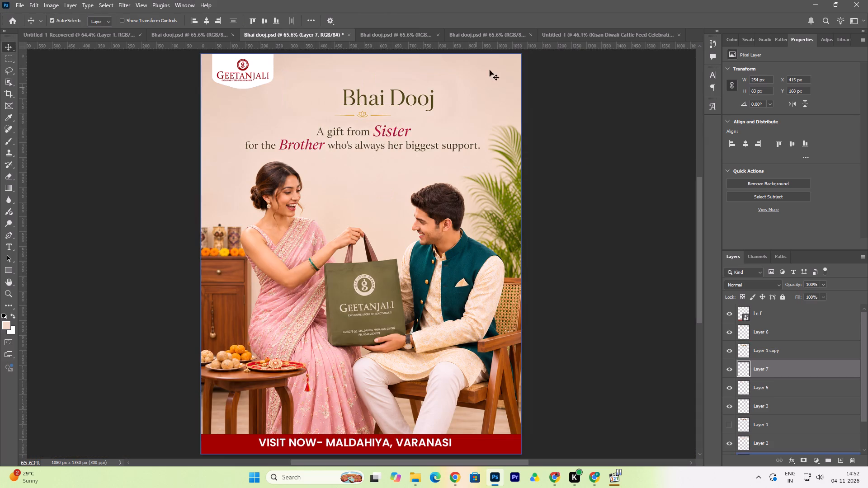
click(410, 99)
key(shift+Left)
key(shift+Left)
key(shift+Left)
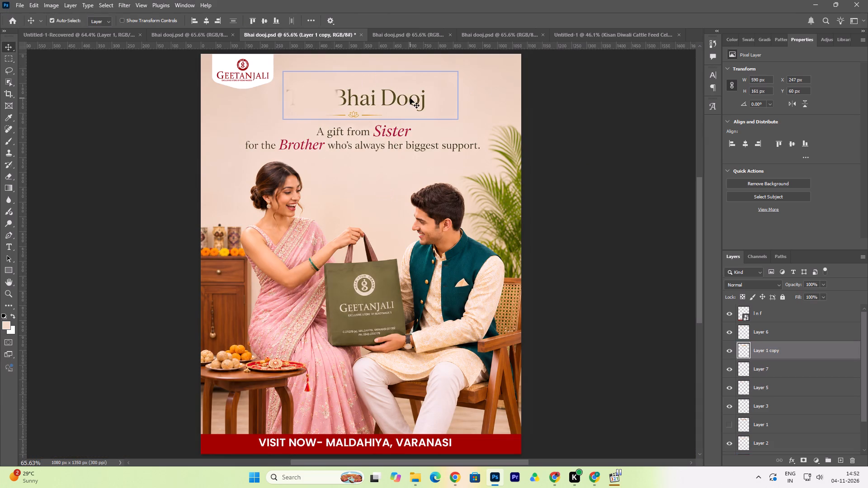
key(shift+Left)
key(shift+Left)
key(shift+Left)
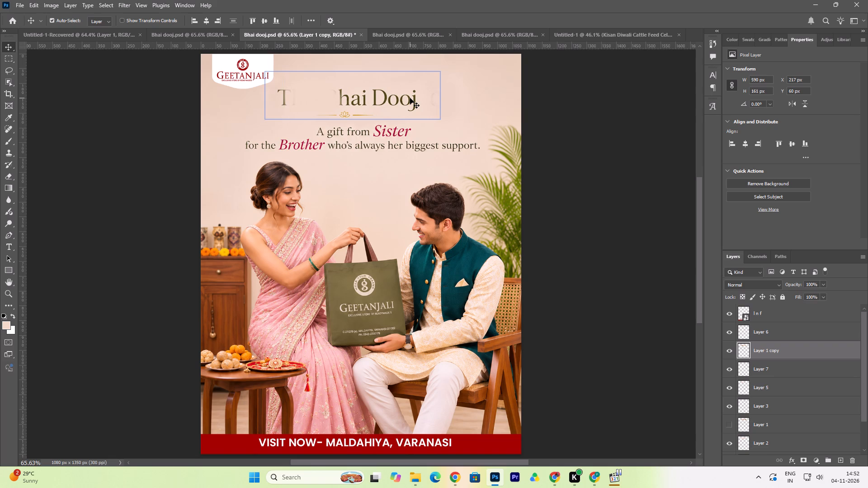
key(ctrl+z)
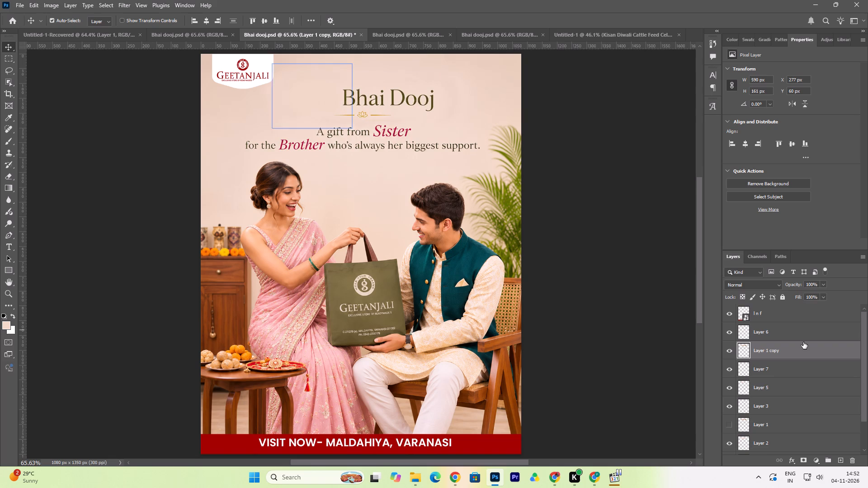
Copy a rectangular selection of about 400 × 124 px around "Bhai Dooj" from Layer 1 copy onto its own layer.
click(802, 352)
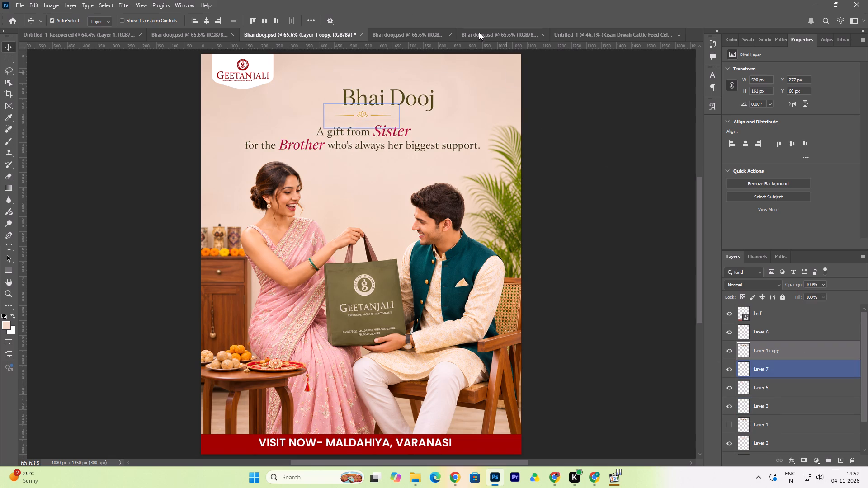
click(376, 105)
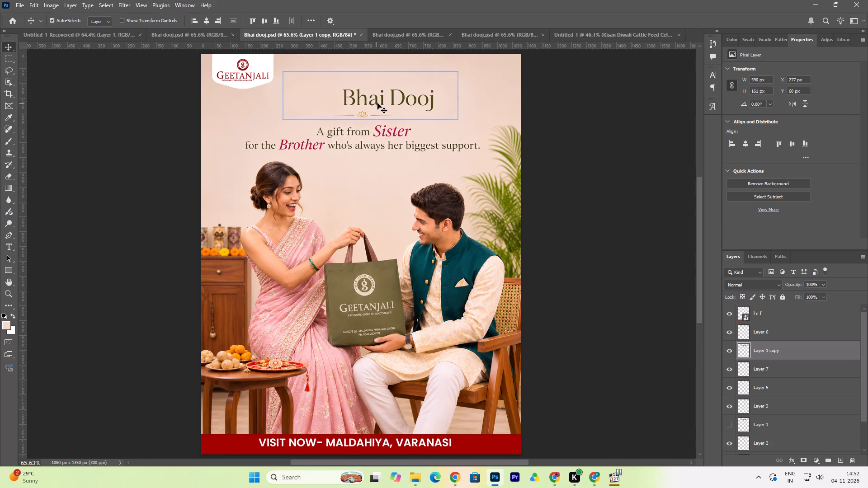
click(7, 57)
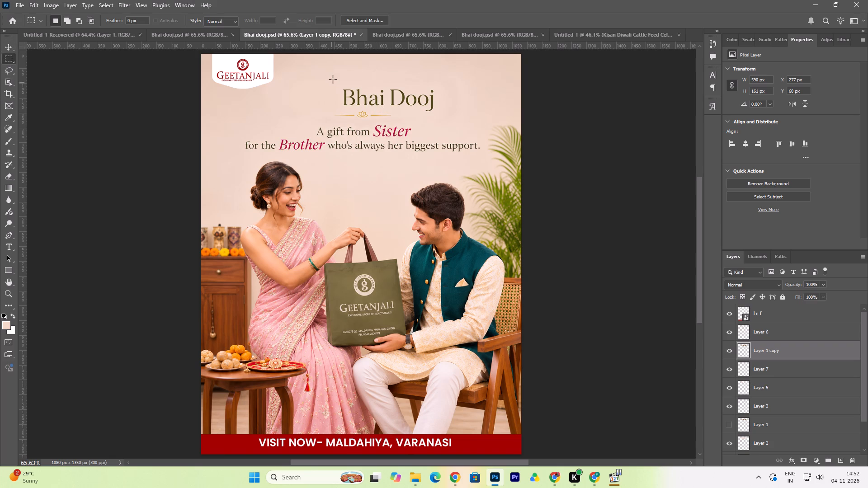
drag(333, 78, 449, 111)
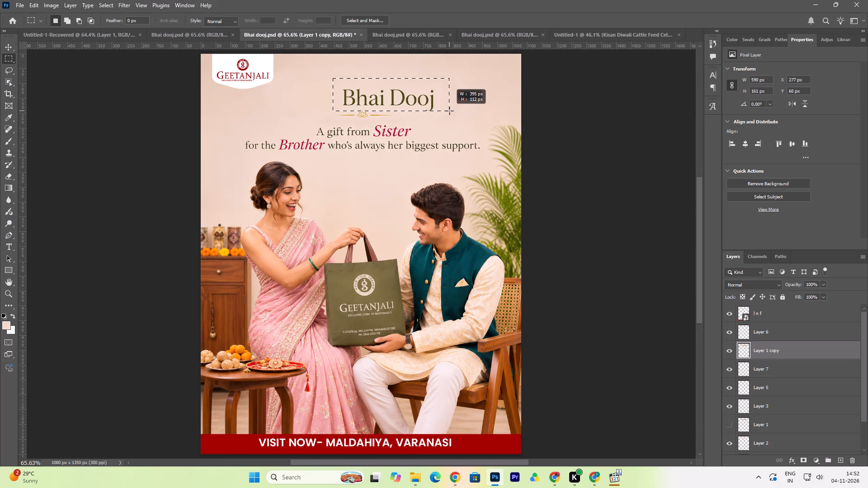
drag(449, 111, 451, 114)
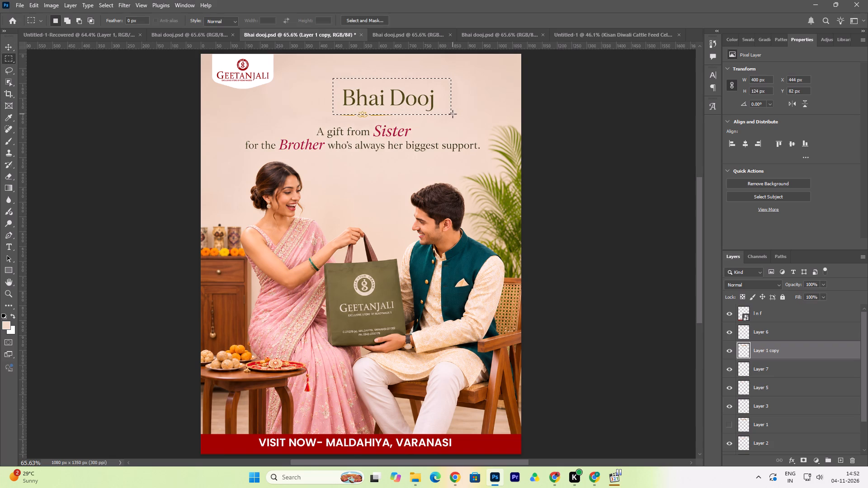
key(ctrl+j)
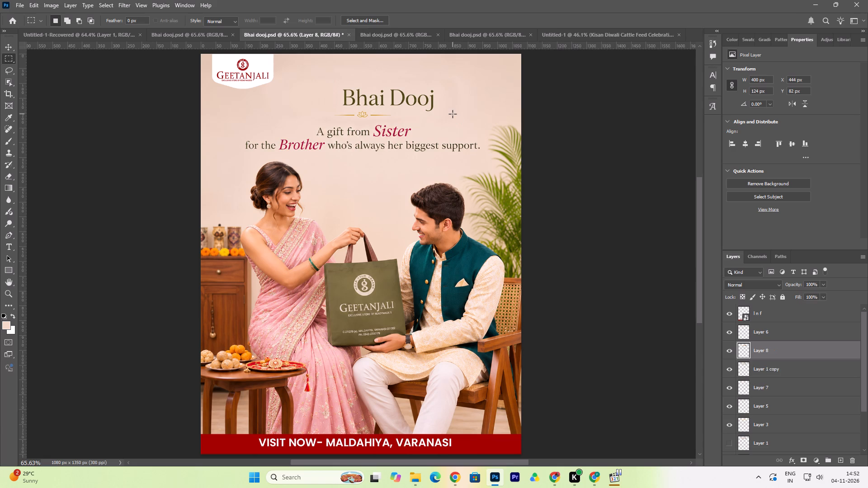
Check the headline copy by toggling its visibility and hiding the original headline layer beneath it.
click(730, 351)
click(730, 351)
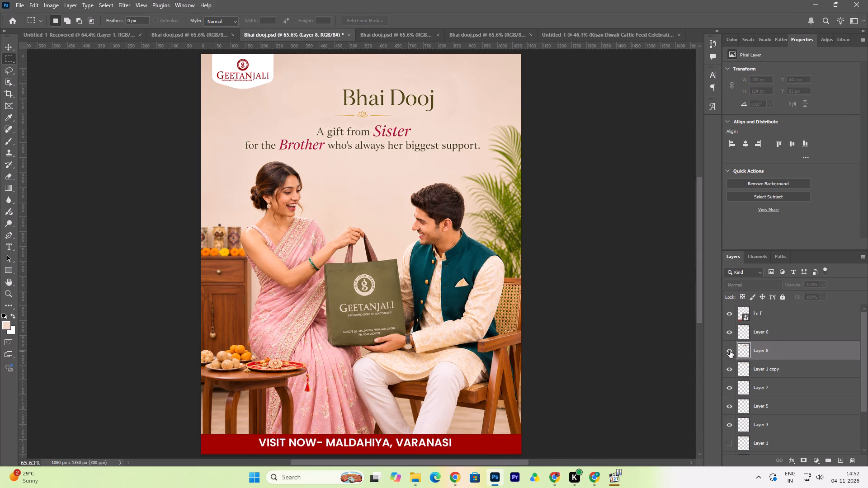
click(729, 371)
click(730, 351)
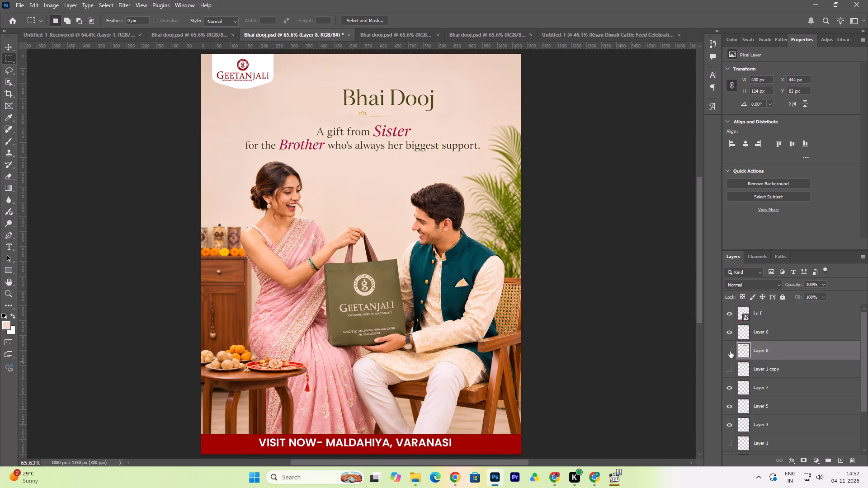
click(730, 351)
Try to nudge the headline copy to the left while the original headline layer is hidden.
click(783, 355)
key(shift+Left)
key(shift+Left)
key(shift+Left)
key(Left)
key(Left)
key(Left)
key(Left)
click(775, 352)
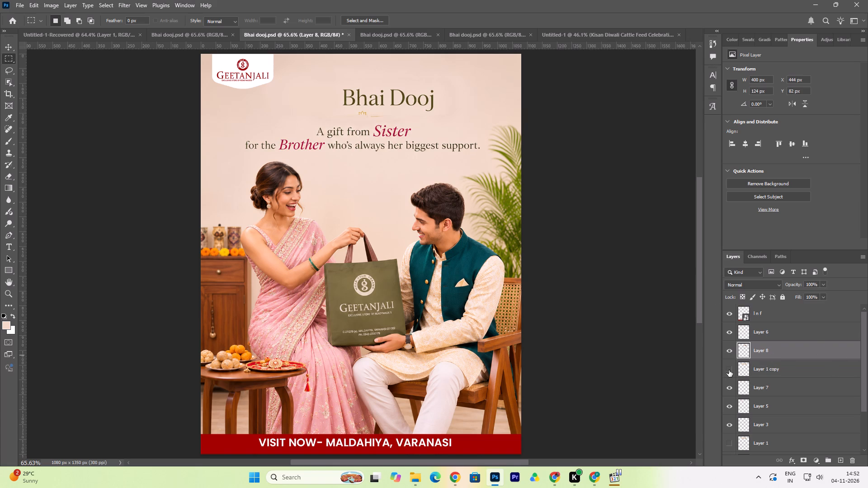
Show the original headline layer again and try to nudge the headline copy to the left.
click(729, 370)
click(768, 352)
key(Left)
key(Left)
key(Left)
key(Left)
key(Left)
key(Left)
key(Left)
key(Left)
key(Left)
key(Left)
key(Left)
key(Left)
Nudge the "Bhai Dooj" headline copy on Layer 8 to the left until its X position is 352 px.
click(5, 45)
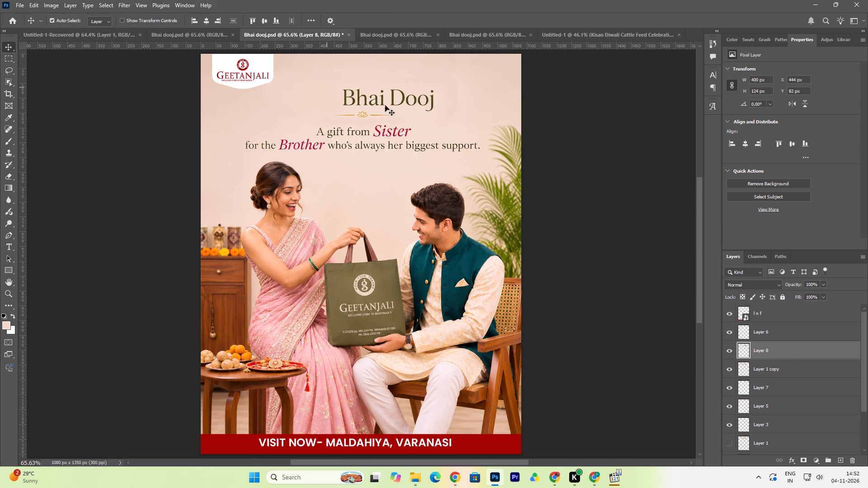
click(394, 95)
key(Left)
key(Left)
key(Left)
key(Left)
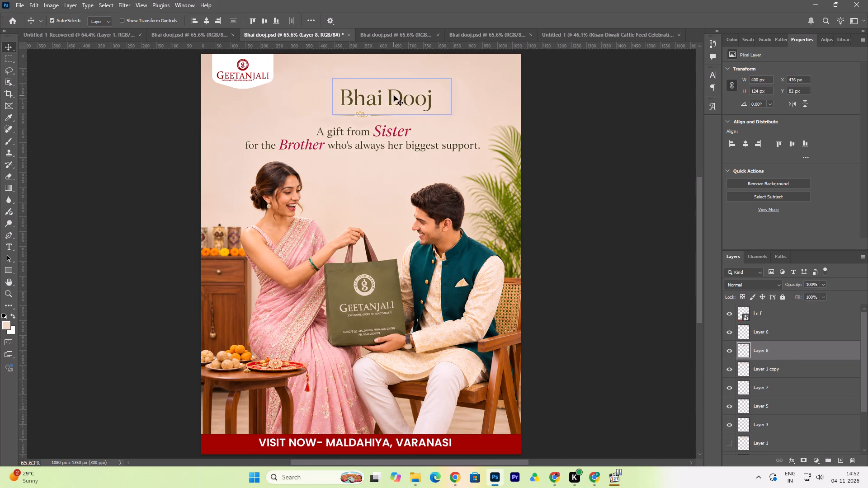
key(Left)
key(Left)
key(Left)
key(Left)
key(Left)
key(Left)
key(Left)
key(Left)
key(Left)
key(Left)
key(Left)
key(Left)
key(Left)
key(Left)
key(Left)
key(Left)
key(Left)
key(Left)
key(Left)
key(Left)
key(Left)
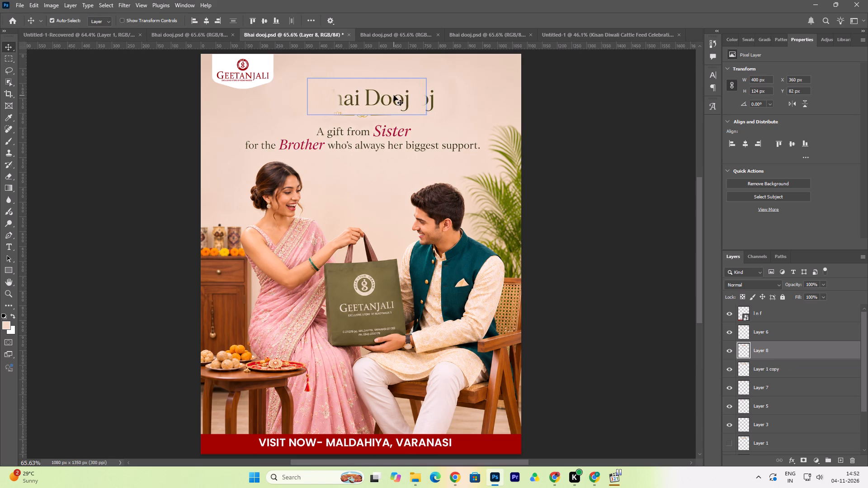
key(Left)
key(Left)
key(Left)
key(Left)
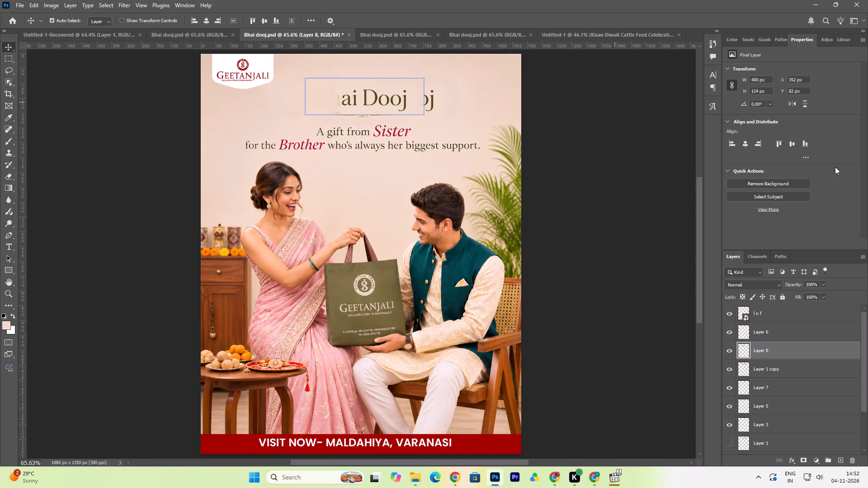
Move Layer 8 above Layer 6 in the layer order and reselect the headline copy.
drag(816, 351, 823, 328)
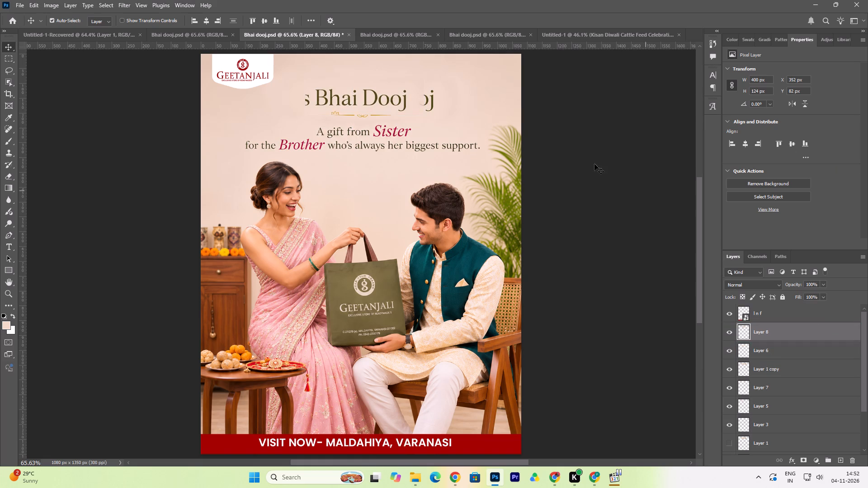
click(369, 94)
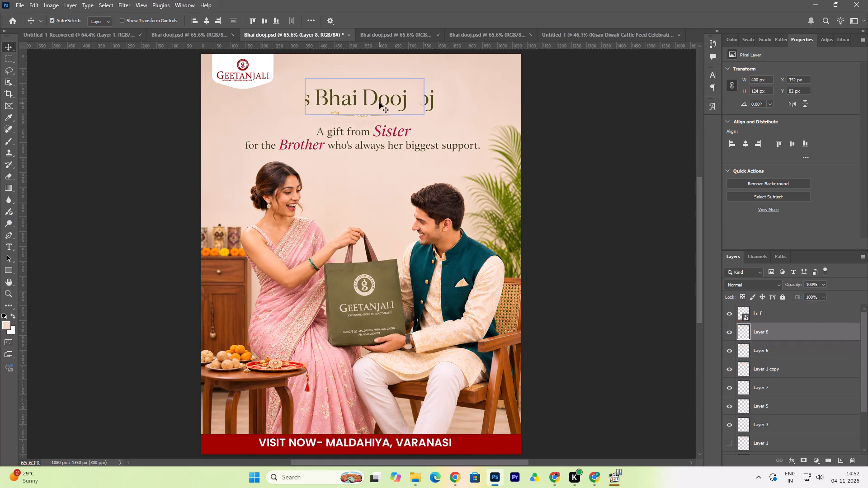
click(378, 100)
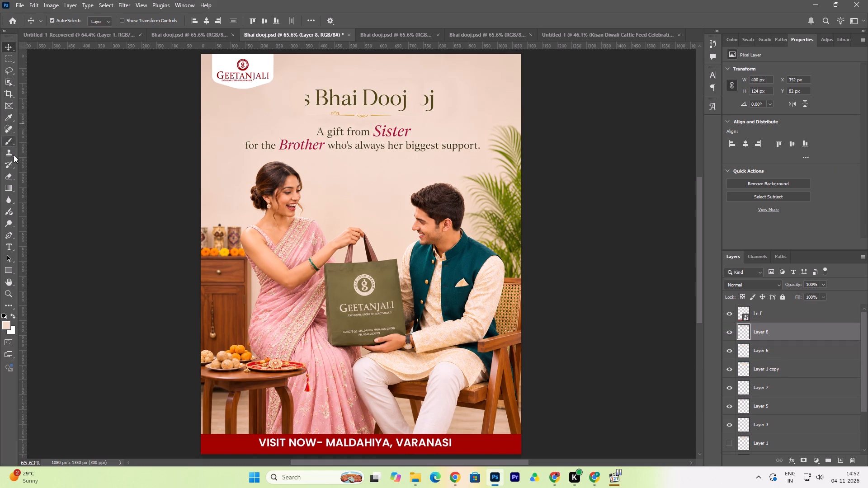
Erase the leftover "s" before "Bhai Dooj" on Layer 8, reducing the eraser size to 40 px.
click(7, 177)
scroll(354, 111, up, 1)
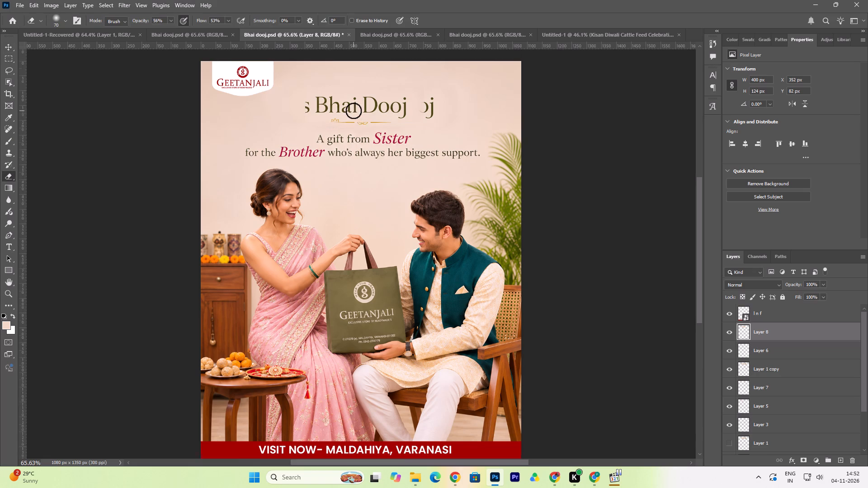
scroll(354, 111, up, 5)
double_click(275, 113)
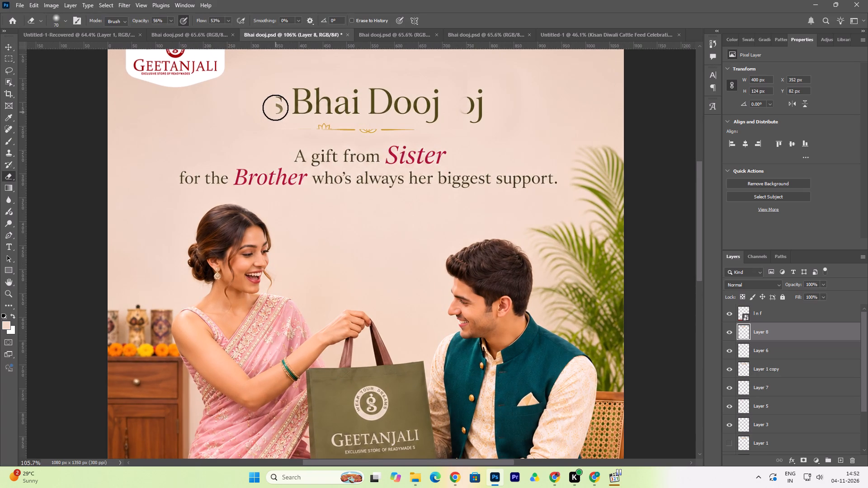
double_click(275, 108)
text([[[[)
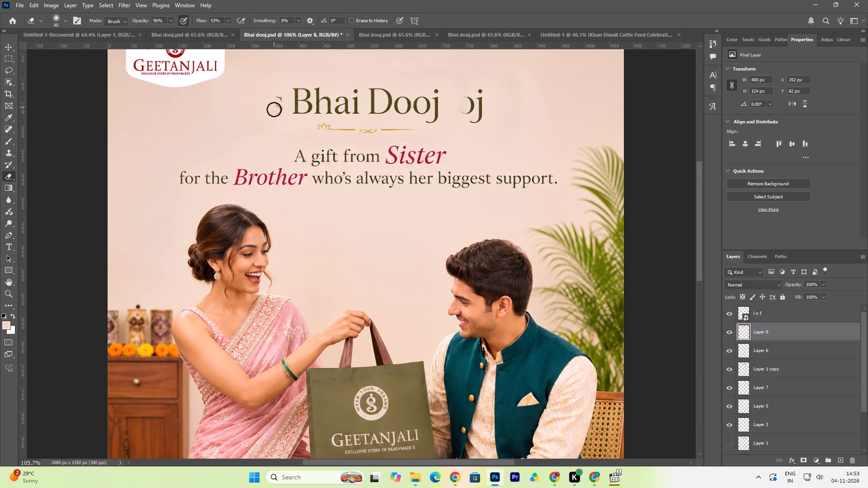
click(274, 109)
triple_click(278, 109)
drag(278, 109, 277, 102)
triple_click(277, 102)
click(277, 100)
Set the eraser to 82% opacity and 74% flow, and erase the remaining traces of the "s" on Layer 8.
drag(135, 20, 231, 25)
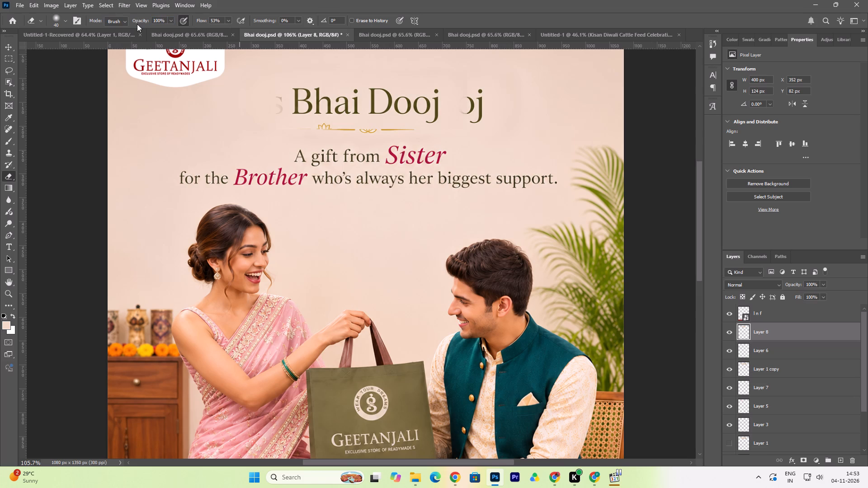
drag(142, 19, 134, 23)
drag(200, 22, 210, 20)
double_click(275, 113)
double_click(277, 108)
double_click(277, 103)
double_click(276, 97)
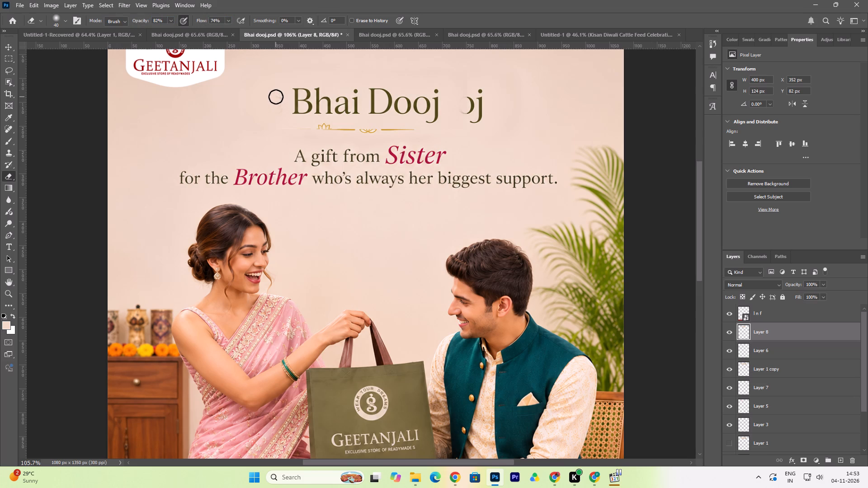
drag(276, 96, 280, 109)
click(280, 106)
triple_click(278, 100)
drag(277, 108, 277, 113)
click(277, 114)
Erase Layer 8's lower-left edge beneath the headline, including the stray lotus fragment.
drag(276, 119, 275, 129)
drag(274, 131, 284, 129)
double_click(284, 129)
click(291, 127)
double_click(296, 128)
triple_click(300, 128)
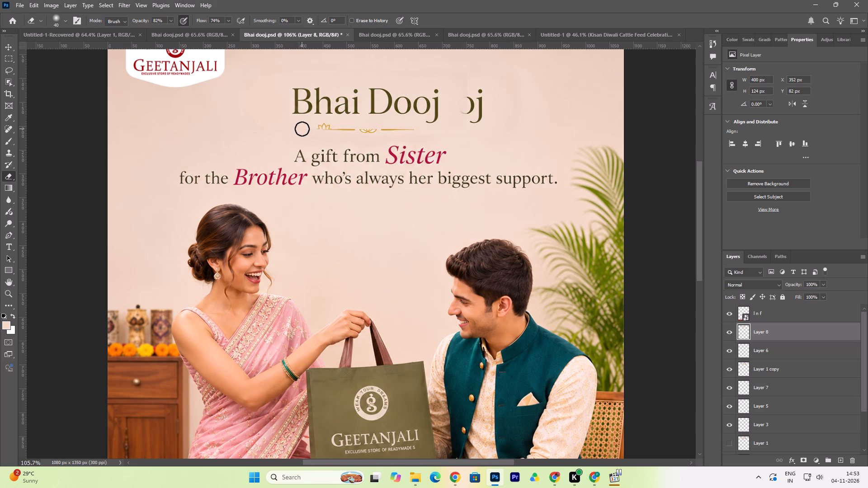
click(310, 129)
click(315, 129)
triple_click(318, 127)
triple_click(326, 127)
triple_click(327, 128)
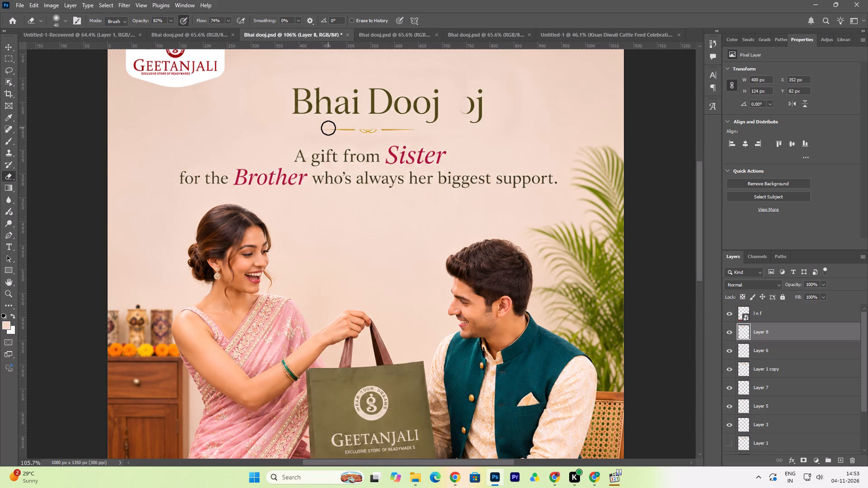
double_click(328, 128)
click(312, 129)
click(303, 130)
click(299, 130)
click(294, 130)
Erase the rest of Layer 8's lower edge where it covers the gold lotus divider beneath the headline.
click(350, 130)
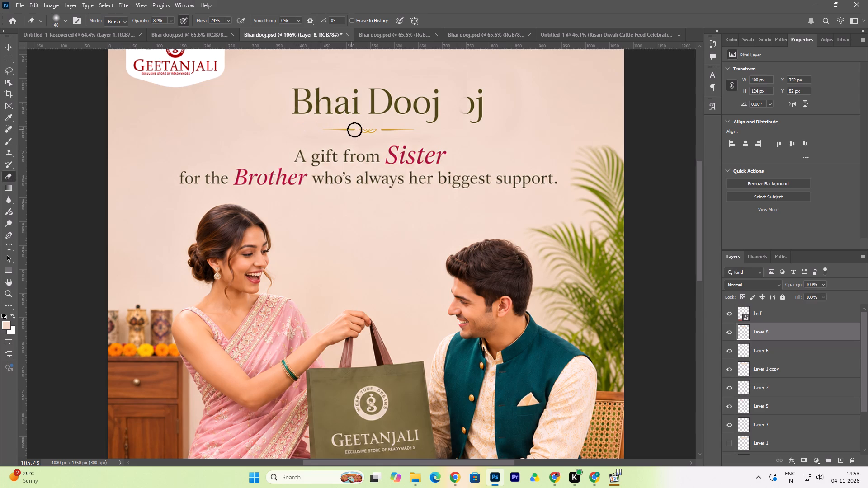
click(354, 130)
double_click(359, 129)
double_click(364, 127)
double_click(367, 127)
click(372, 129)
double_click(375, 131)
drag(371, 129, 357, 128)
drag(356, 128, 354, 129)
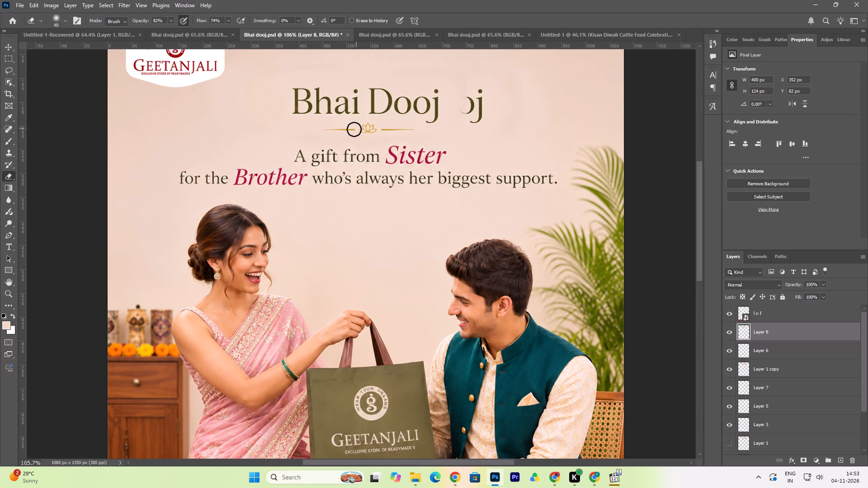
drag(354, 129, 352, 130)
drag(351, 130, 346, 130)
click(345, 130)
double_click(342, 130)
click(337, 129)
double_click(328, 128)
click(322, 128)
click(395, 130)
drag(398, 130, 417, 134)
Erase along Layer 8's top edge above the "Bhai Dooj" headline.
scroll(292, 73, up, 2)
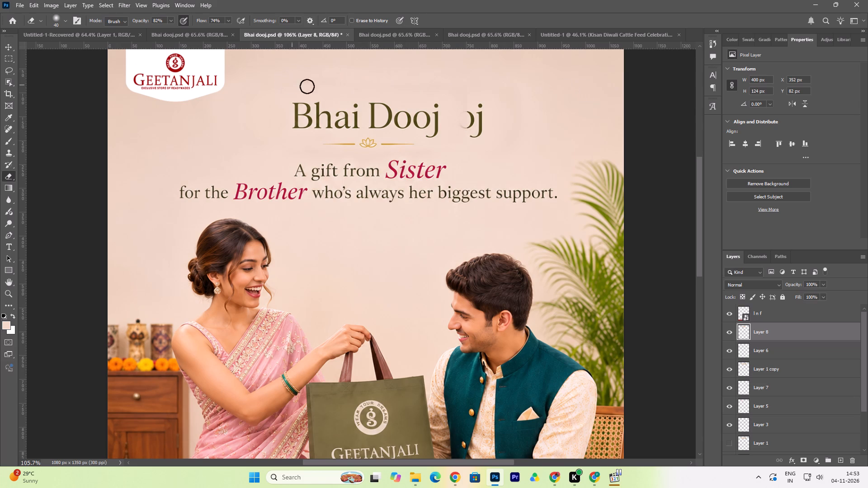
drag(332, 86, 475, 86)
drag(411, 87, 467, 95)
click(468, 95)
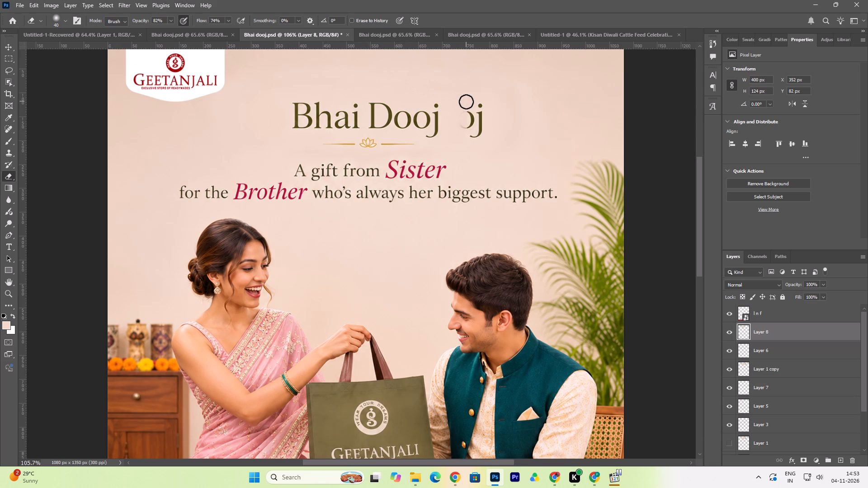
Erase Layer 8's right edge where it overlaps the leftover "oj" of the original headline.
click(466, 101)
click(466, 104)
click(467, 109)
click(468, 112)
click(468, 115)
drag(468, 117, 466, 131)
click(462, 136)
click(463, 139)
drag(463, 140, 450, 146)
click(445, 146)
click(458, 141)
drag(463, 136, 466, 130)
click(463, 123)
click(465, 114)
click(466, 106)
click(466, 99)
drag(467, 111, 467, 116)
click(465, 124)
click(465, 127)
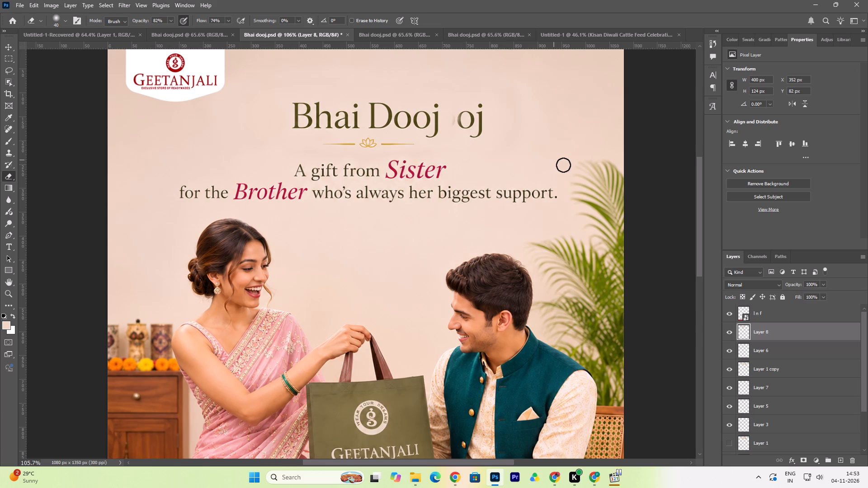
Nudge the headline copy on Layer 8 to the right to an X position of 357 px.
click(6, 45)
click(375, 121)
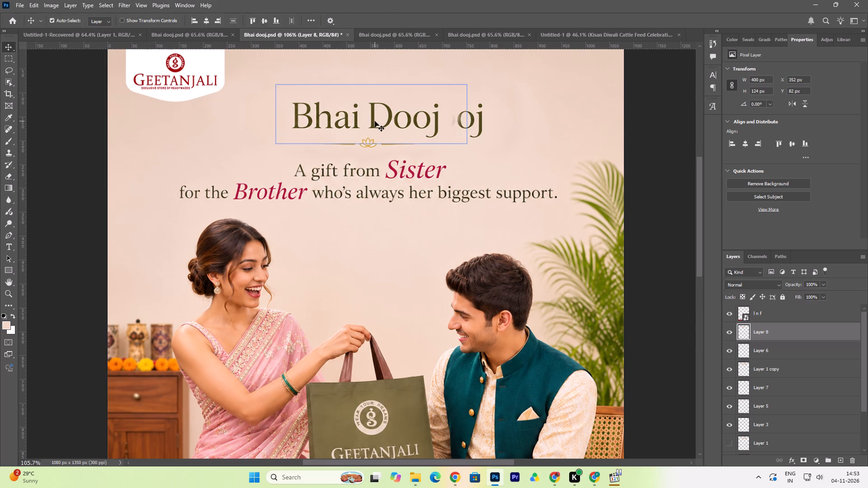
key(Right)
key(Right)
key(Right)
key(Right)
key(Right)
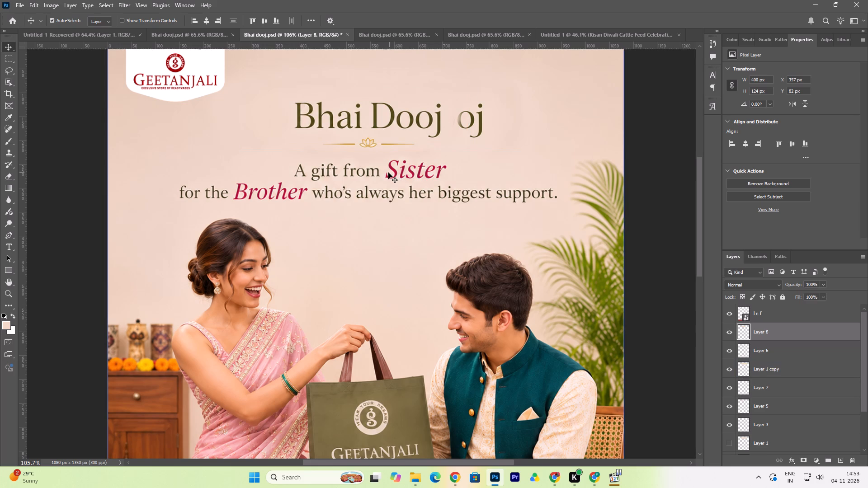
Nudge Layer 1 copy with the lotus divider to the right to an X position of 286 px.
click(365, 146)
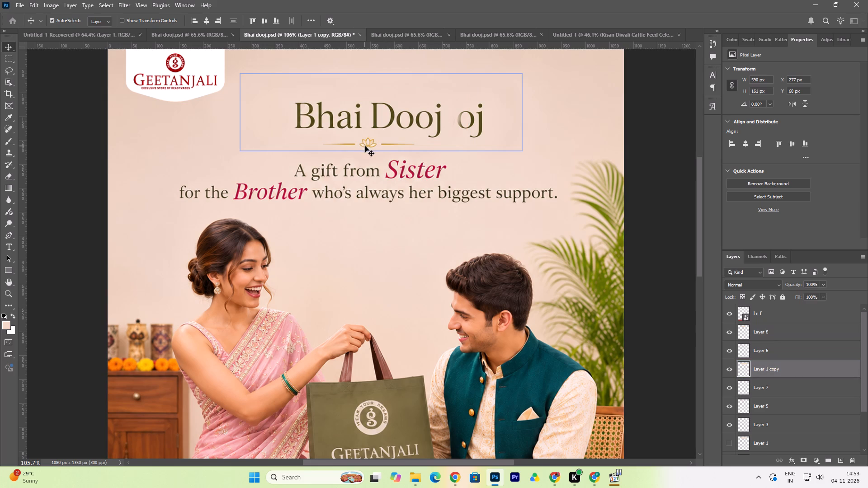
key(Right)
key(Right)
key(Right)
key(Right)
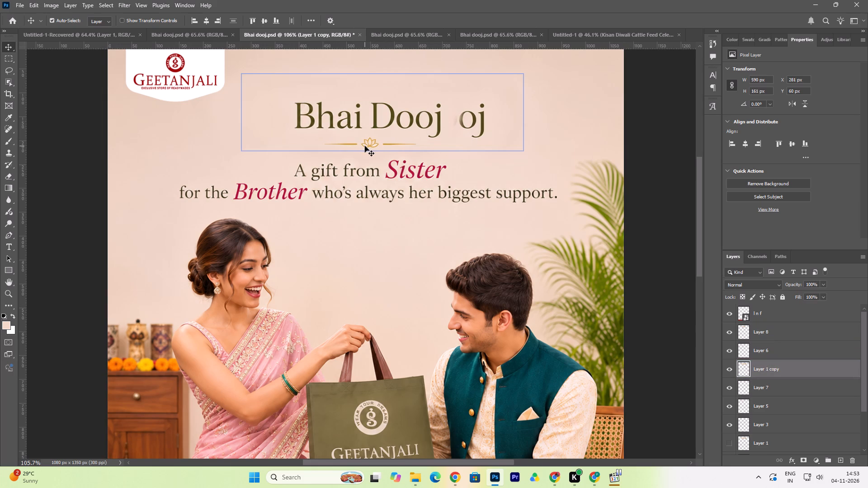
key(Right)
key(Right)
key(Right)
key(Right)
key(Right)
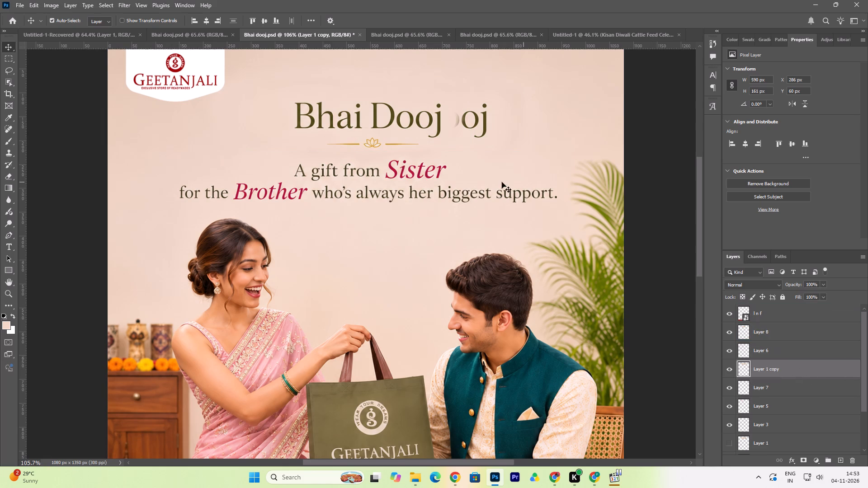
Add two new blank layers above Layer 1 copy.
click(792, 370)
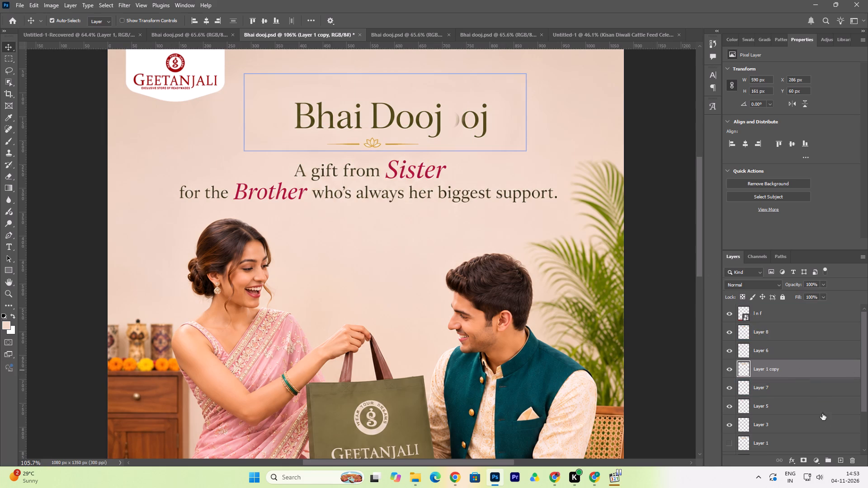
click(841, 459)
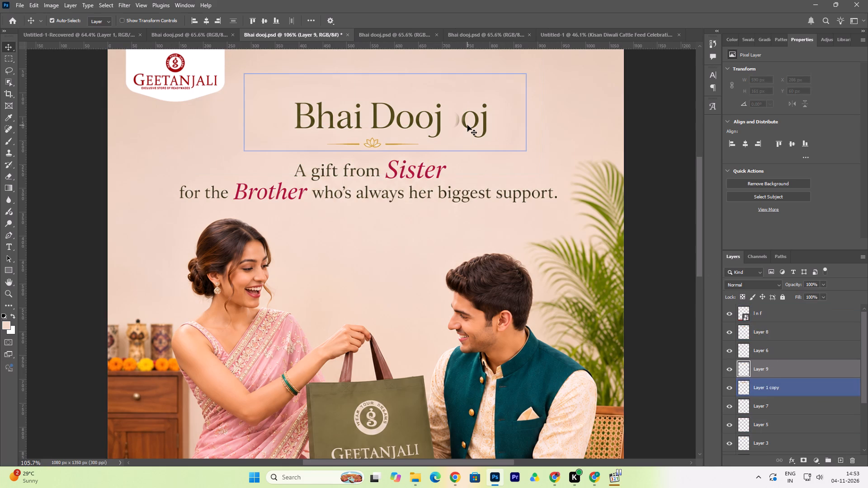
click(467, 125)
click(840, 464)
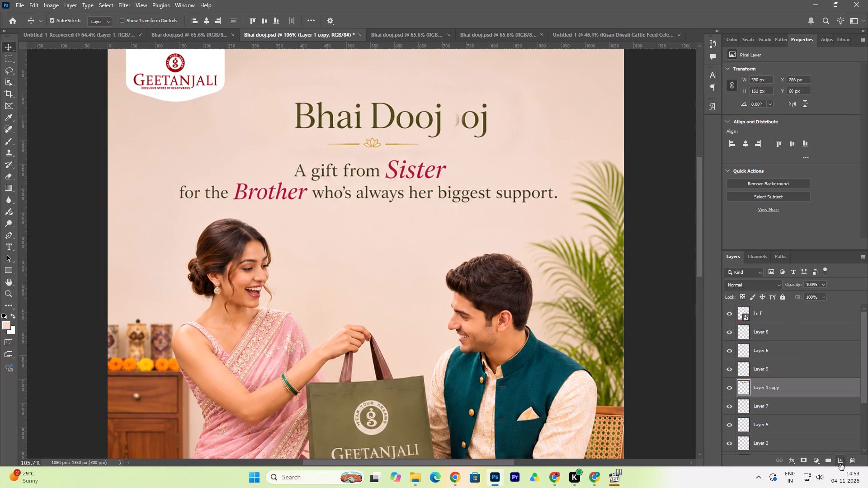
Brush the peach background colour over the leftover "oj" beside the headline on Layer 10.
click(10, 141)
double_click(469, 125)
triple_click(471, 119)
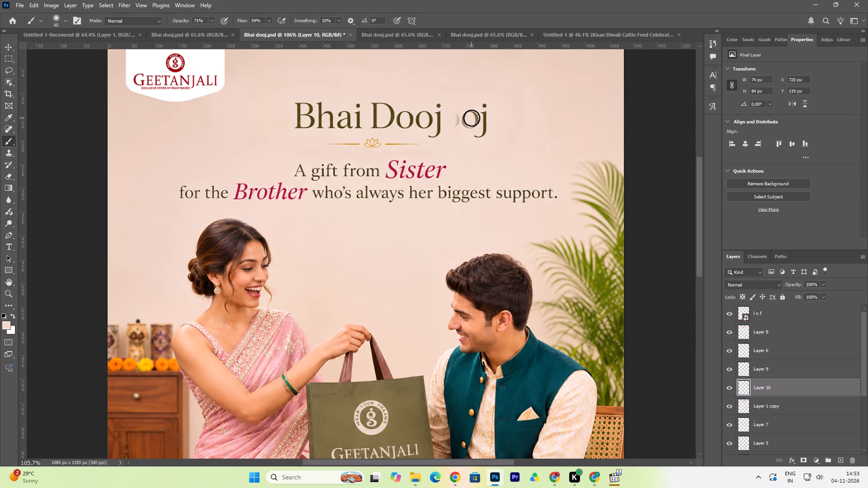
click(472, 118)
triple_click(473, 114)
triple_click(473, 114)
click(473, 114)
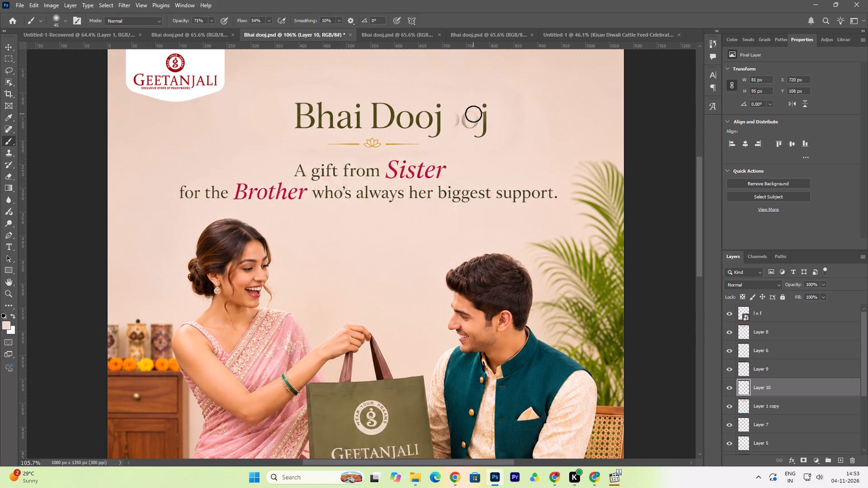
double_click(473, 114)
double_click(470, 122)
triple_click(473, 126)
click(479, 119)
click(482, 114)
triple_click(483, 110)
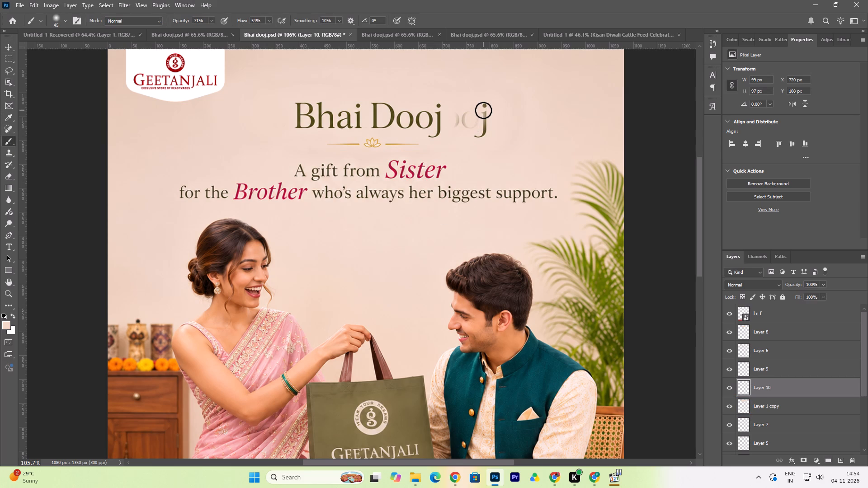
triple_click(483, 109)
triple_click(483, 109)
click(483, 109)
Raise the brush to 95% opacity and 82% flow and paint out the remaining "o" beside the headline.
drag(177, 19, 188, 19)
drag(239, 23, 247, 23)
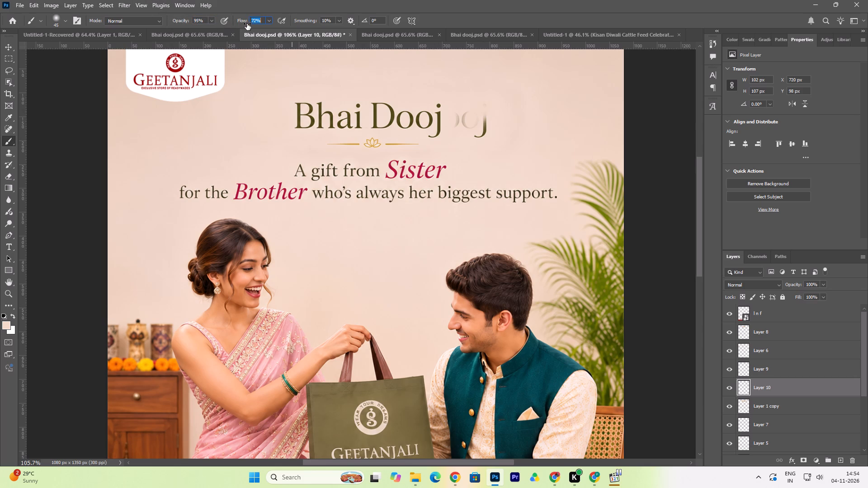
drag(247, 23, 251, 23)
triple_click(459, 121)
click(459, 121)
click(459, 118)
drag(459, 117, 459, 124)
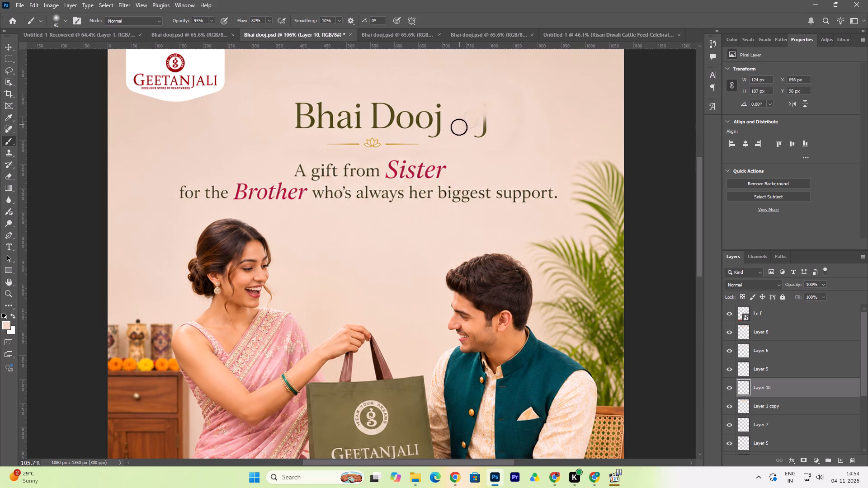
double_click(459, 127)
click(471, 122)
double_click(470, 127)
click(467, 119)
double_click(467, 116)
click(475, 114)
Paint out the leftover "j" and its faint traces beside the headline on Layer 10.
click(480, 120)
click(482, 113)
double_click(483, 108)
double_click(486, 121)
click(486, 126)
click(484, 131)
click(481, 134)
triple_click(475, 136)
click(479, 132)
click(482, 129)
click(484, 124)
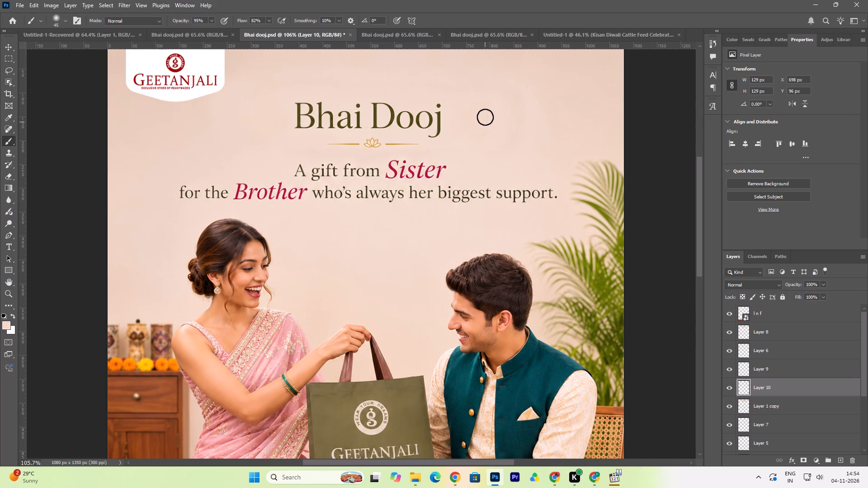
drag(485, 115, 486, 108)
click(486, 108)
click(486, 121)
click(474, 126)
drag(471, 129, 478, 134)
click(480, 125)
triple_click(478, 108)
Nudge the "Bhai Dooj" headline on Layer 8 to the right to an X position of 365 px.
scroll(176, 102, up, 4)
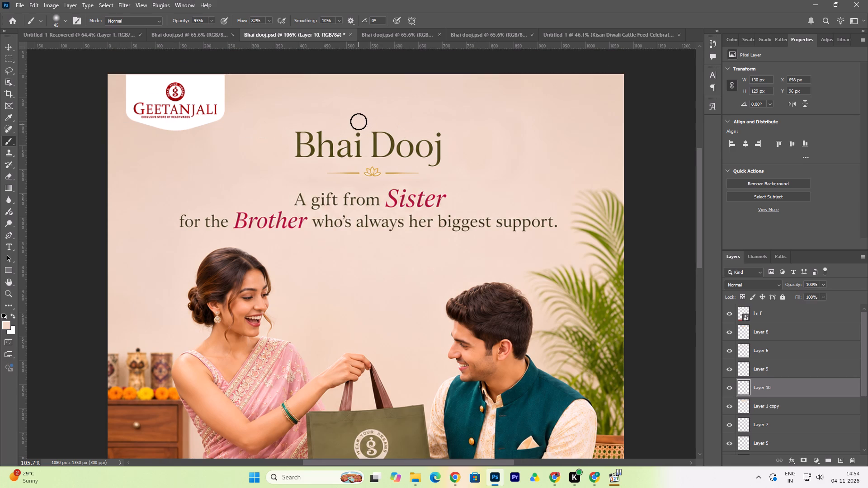
click(13, 44)
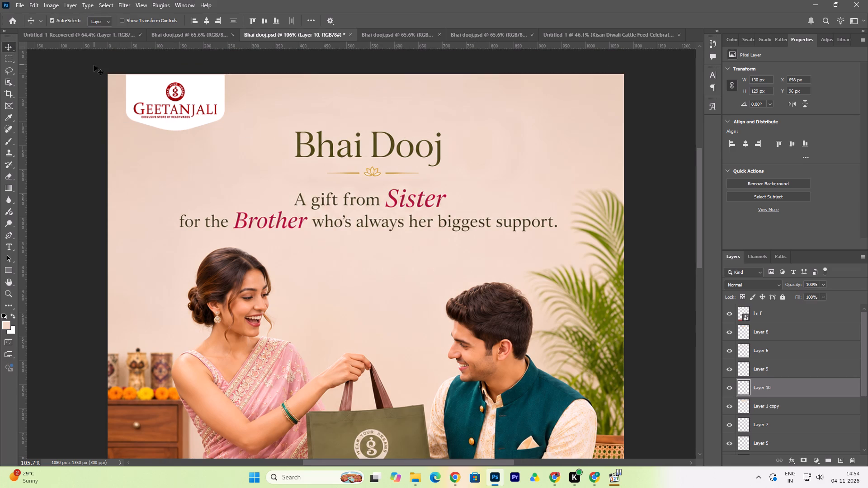
key(ctrl+0)
click(346, 100)
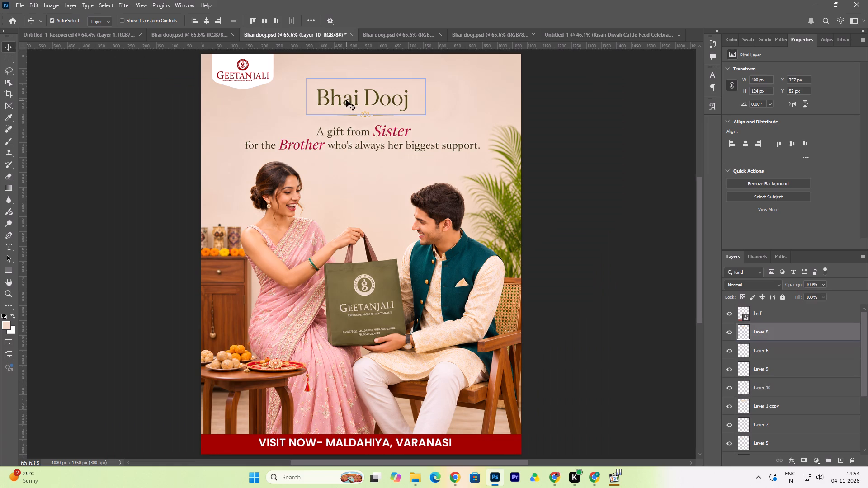
key(Right)
key(Right)
key(Right)
key(Right)
key(Right)
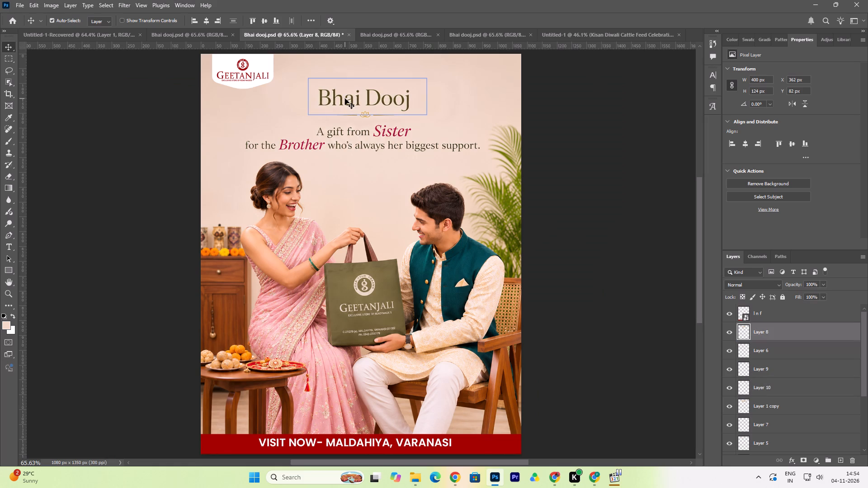
key(Right)
key(Right)
key(Right)
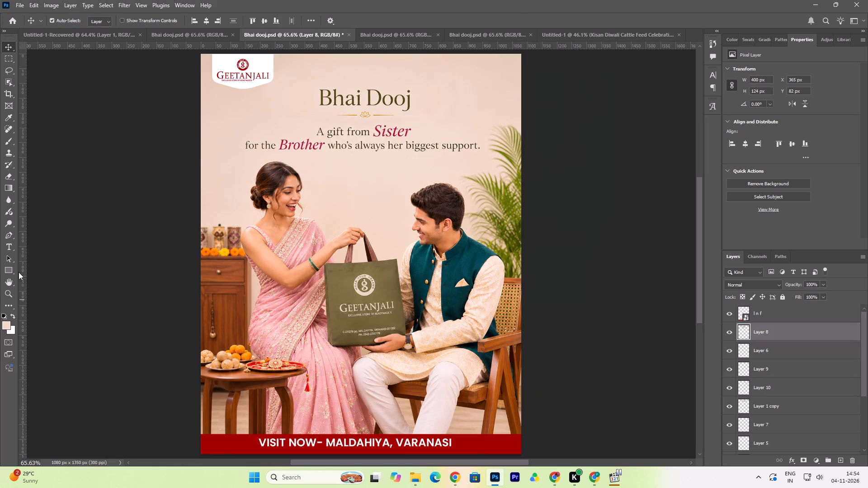
Add a centred text layer reading "Happy" in the empty area between the woman and the man.
click(8, 248)
click(387, 194)
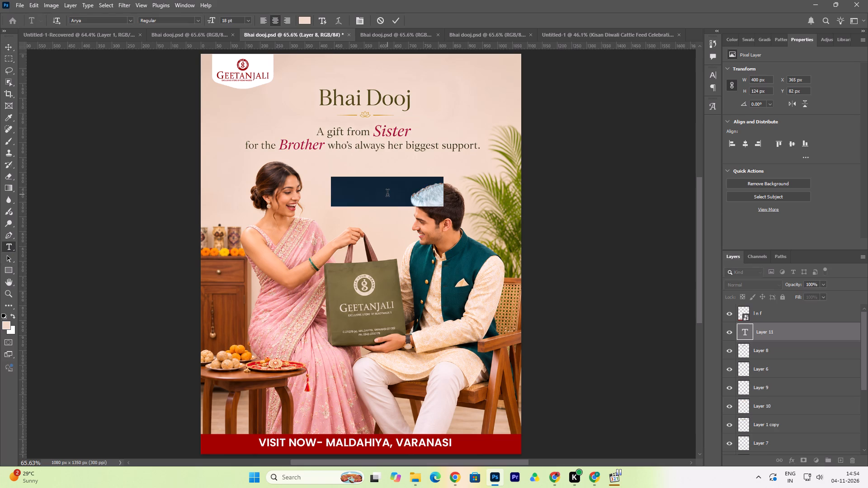
key(BackSpace)
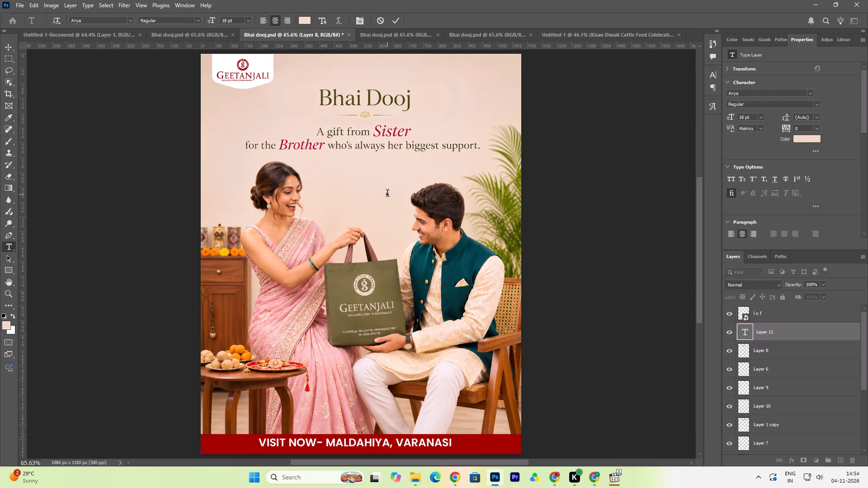
key(h)
text(APPY)
key(BackSpace)
key(BackSpace)
key(BackSpace)
key(BackSpace)
key(BackSpace)
key(BackSpace)
key(h)
key(BackSpace)
key(h)
text(appy)
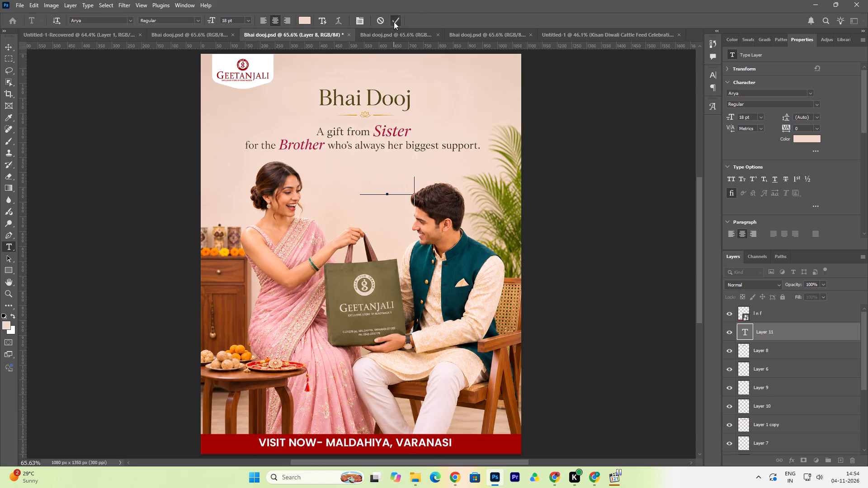
click(394, 22)
Set the "Happy" text colour to black (000000).
click(5, 47)
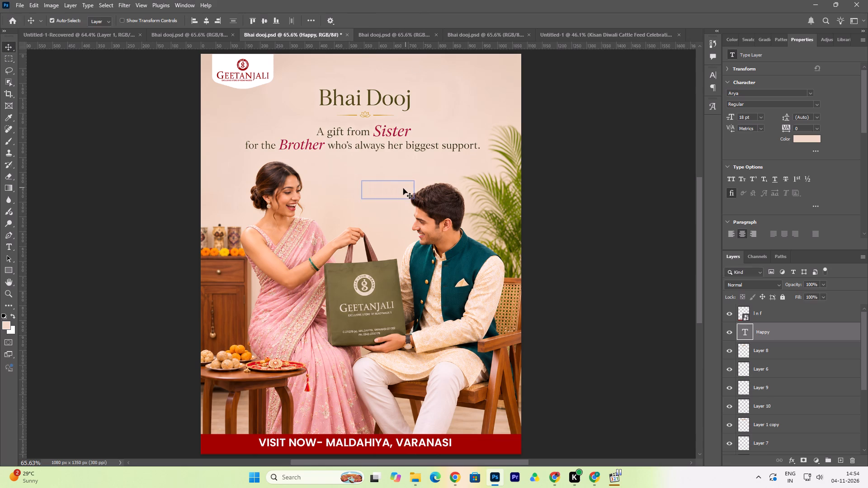
click(400, 189)
click(807, 139)
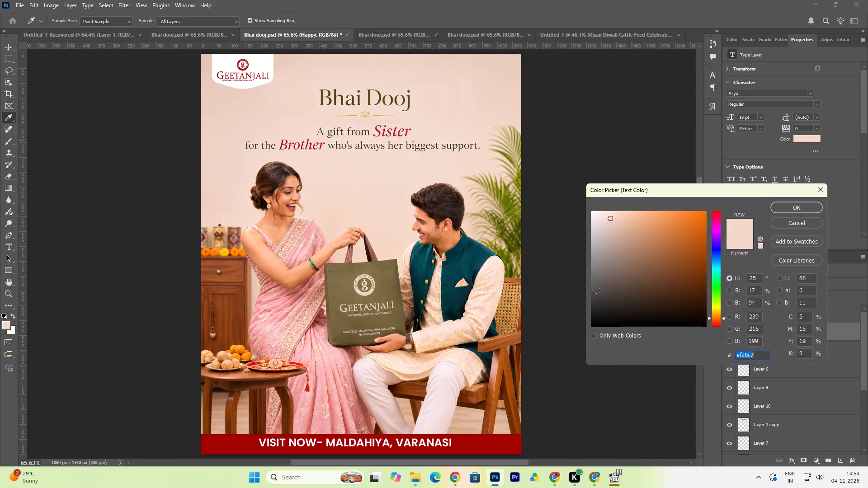
drag(603, 316, 532, 374)
click(803, 206)
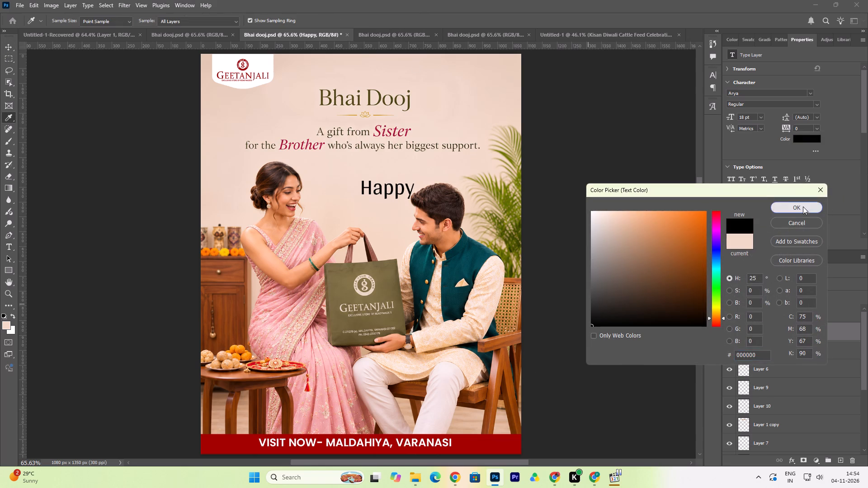
Change the font of the "Happy" text to Mukta ExtraLight.
click(404, 195)
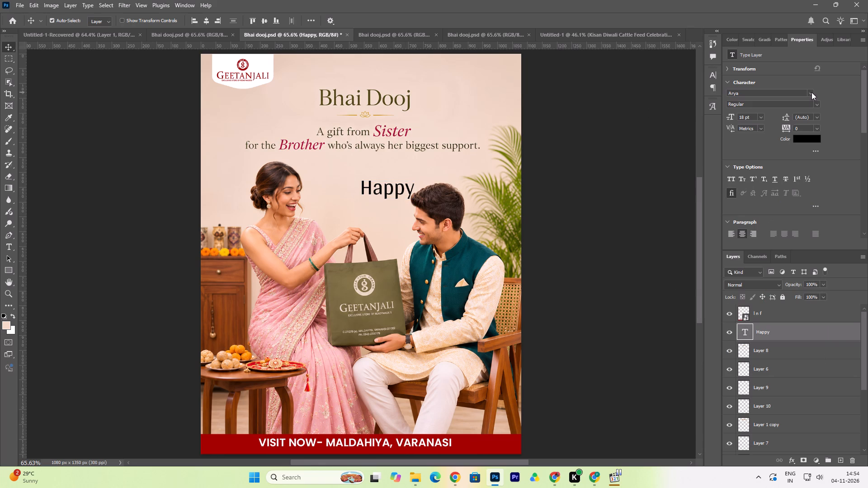
click(811, 92)
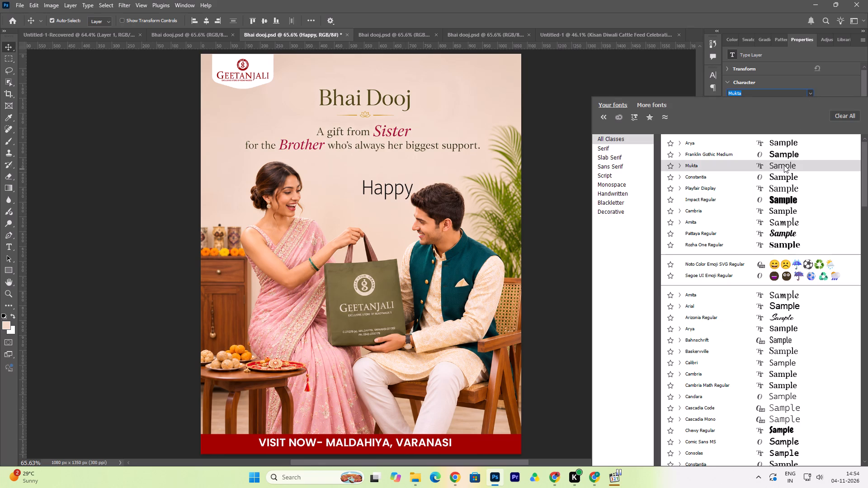
click(784, 165)
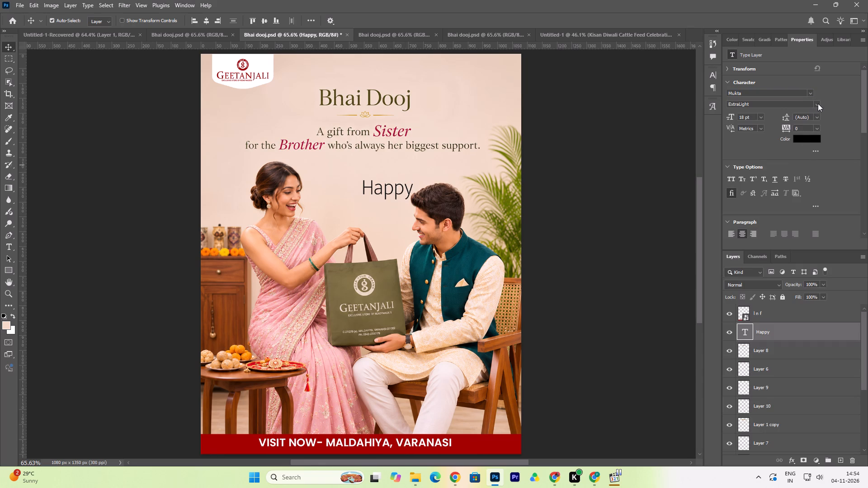
click(818, 103)
click(402, 190)
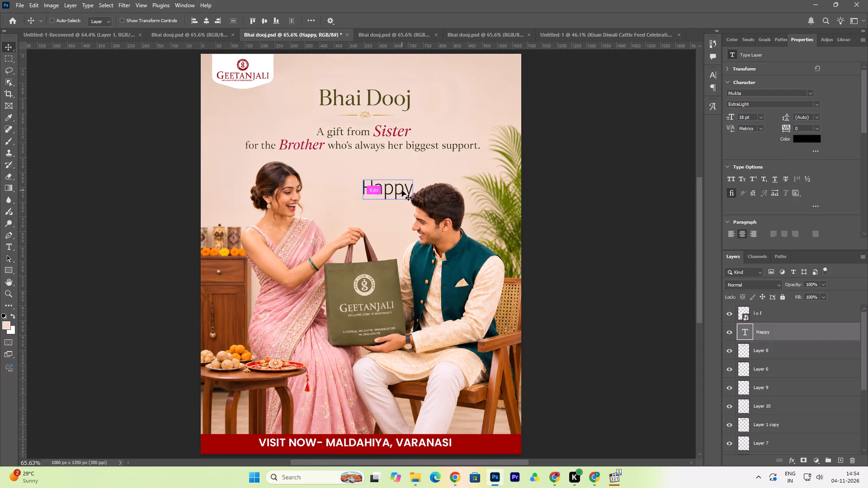
Scale the "Happy" text to about 46% and place it centred above the "Bhai Dooj" headline.
key(ctrl+t)
drag(413, 175, 389, 198)
drag(378, 198, 368, 78)
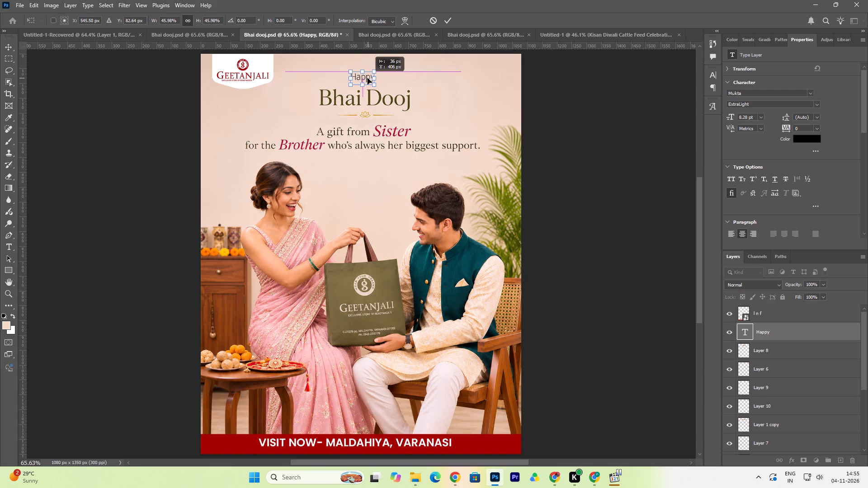
drag(368, 78, 369, 79)
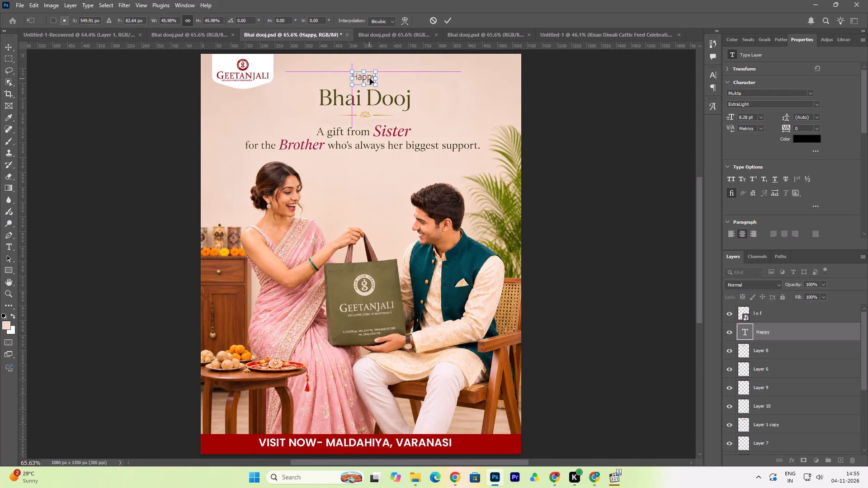
click(448, 18)
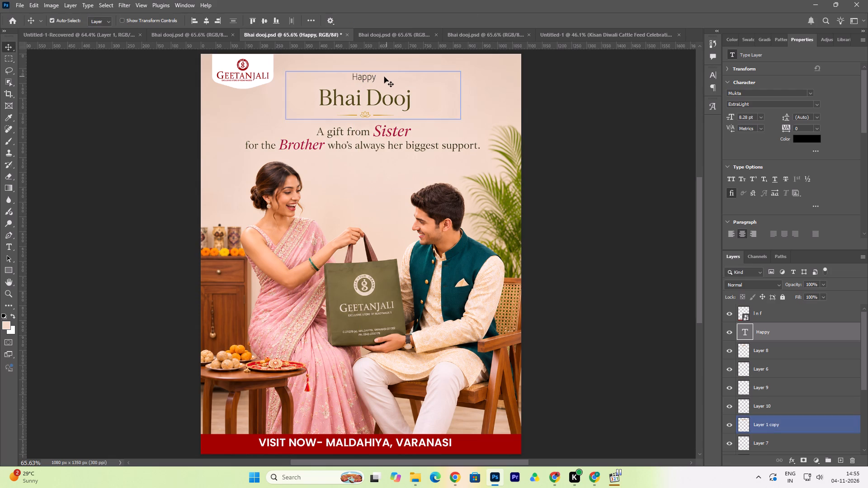
Nudge the "Happy" text 8 px down, closer to the "Bhai Dooj" headline.
click(362, 78)
key(Down)
key(Down)
key(Down)
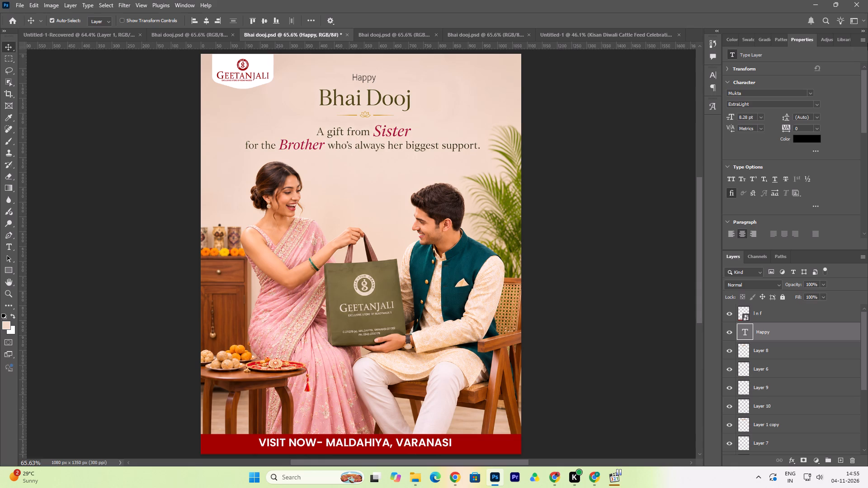
key(Down)
key(Down)
key(Down)
key(Down)
key(Down)
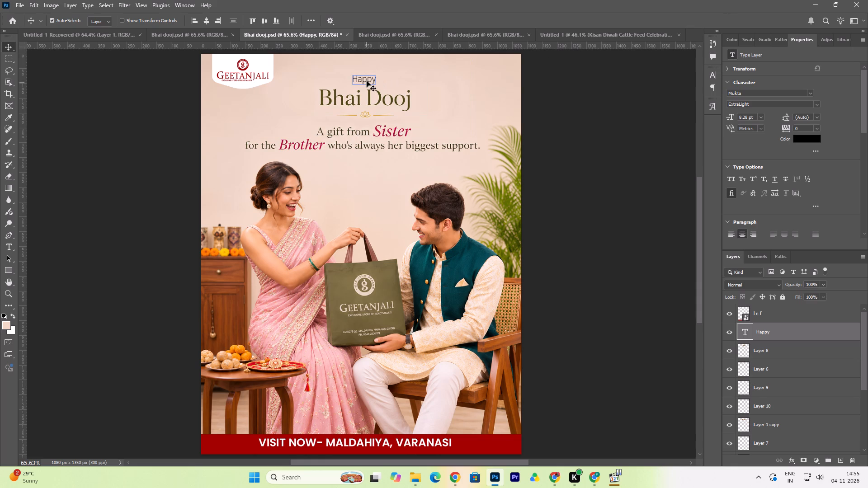
click(367, 81)
Nudge Layer 1 copy with the lotus divider down to a Y position of 65 px.
click(367, 113)
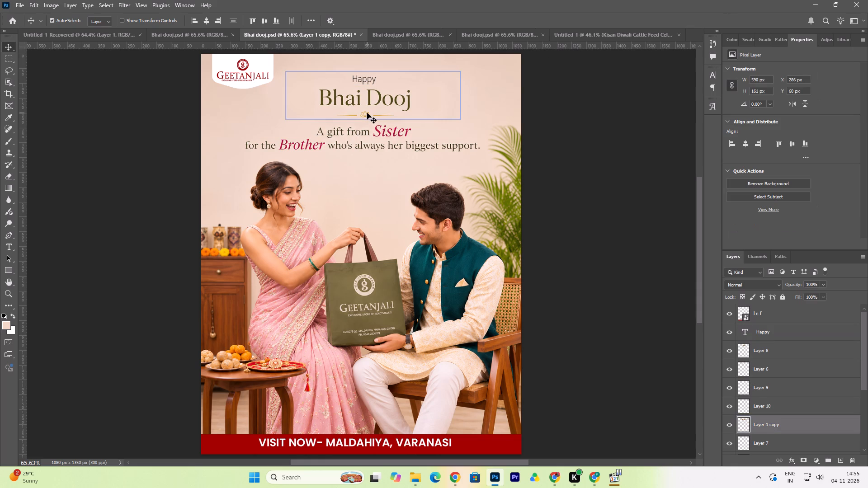
key(Down)
key(Down)
key(Down)
key(Down)
key(Down)
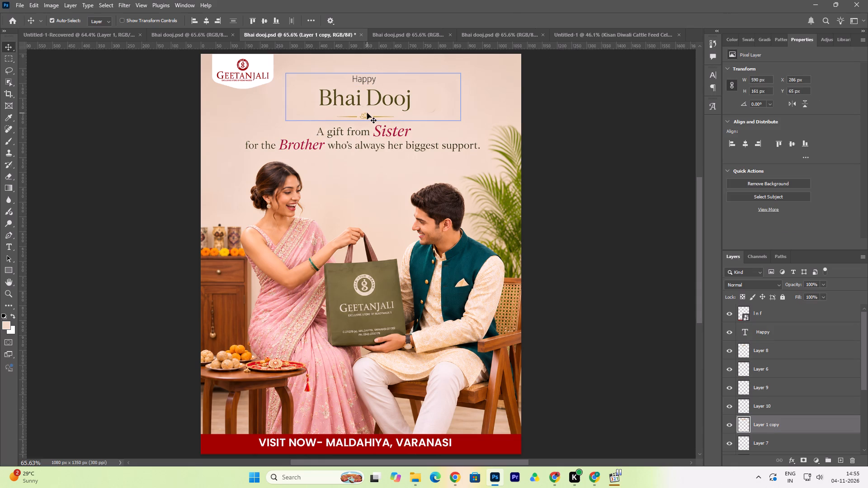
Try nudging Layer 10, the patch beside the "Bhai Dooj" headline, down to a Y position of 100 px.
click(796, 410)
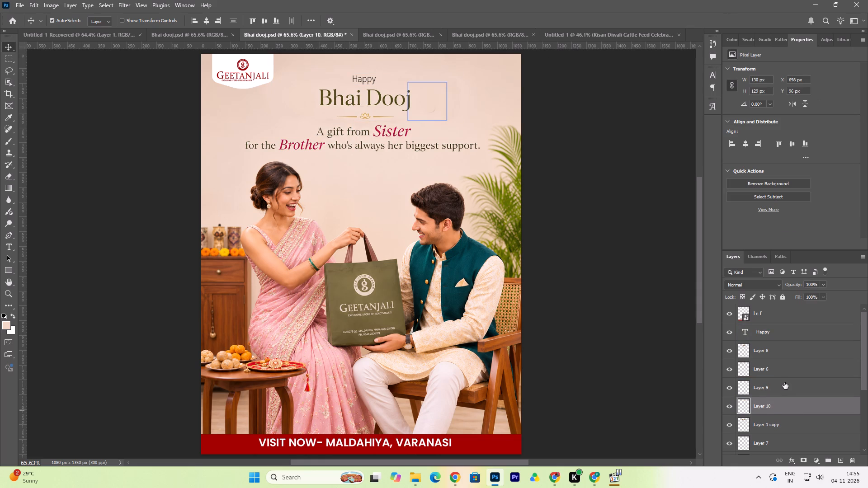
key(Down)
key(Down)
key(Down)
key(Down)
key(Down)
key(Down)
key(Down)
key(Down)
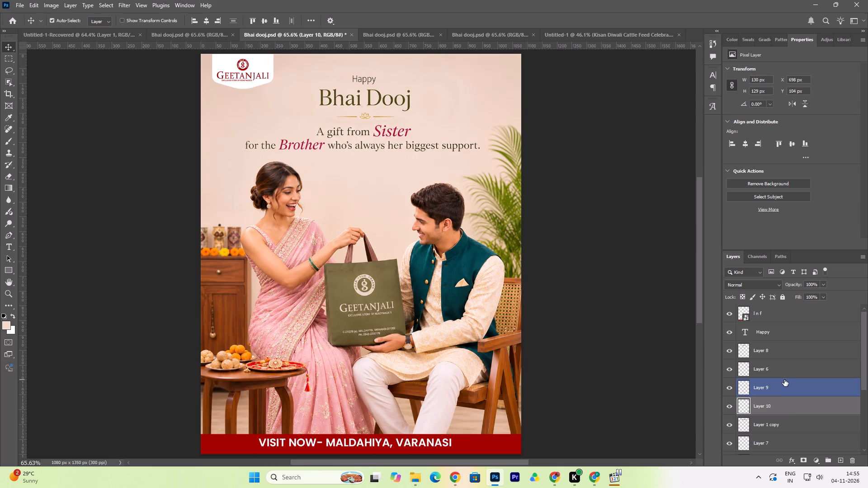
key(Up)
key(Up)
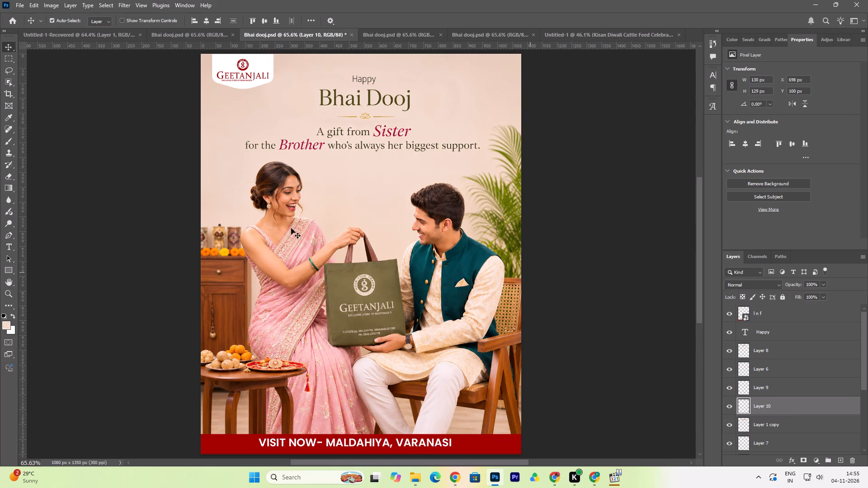
Undo the downward nudges of Layer 10, the lotus divider layer and the "Happy" text.
key(ctrl+z)
key(ctrl+z)
key(ctrl+z)
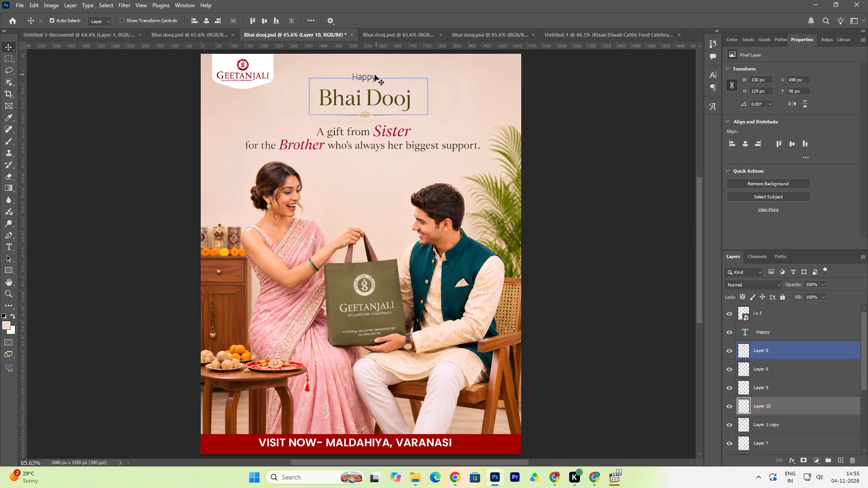
Widen the letter spacing of the "Happy" text by setting its tracking to 400.
double_click(368, 79)
click(357, 20)
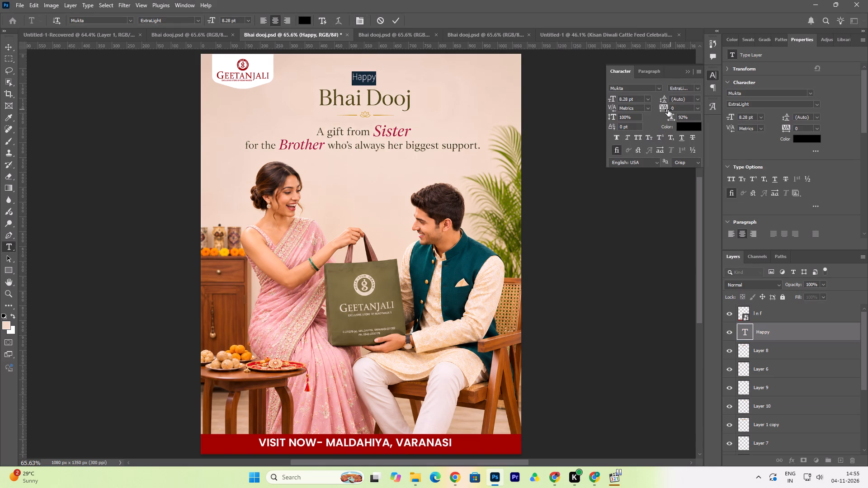
drag(664, 108, 673, 106)
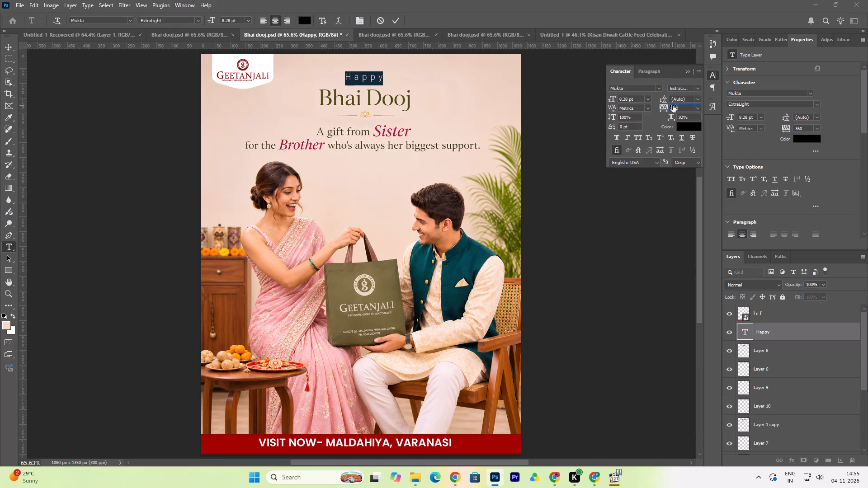
drag(673, 106, 677, 106)
click(567, 138)
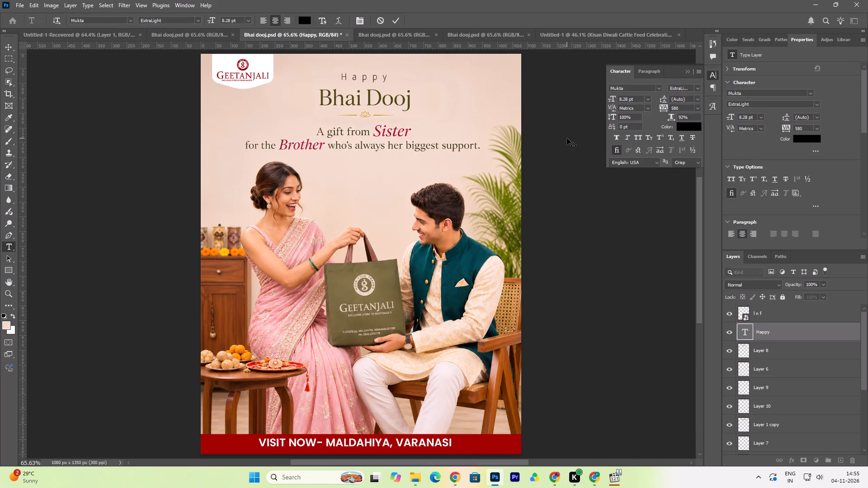
click(663, 108)
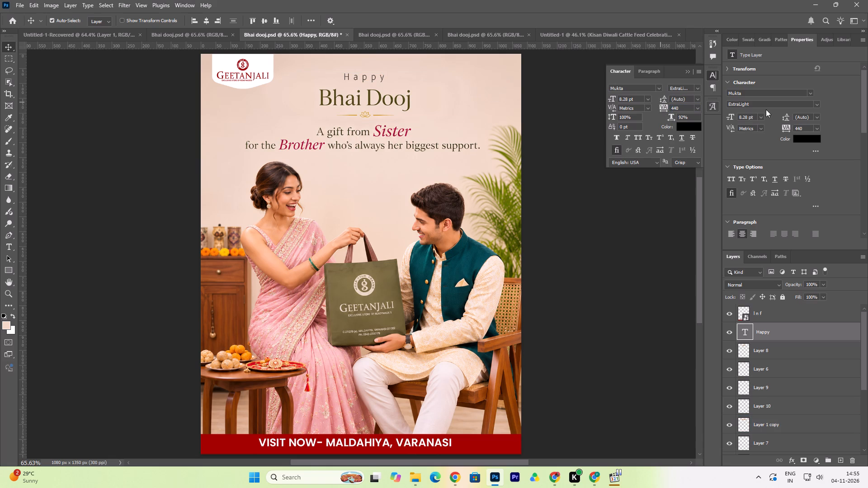
click(665, 108)
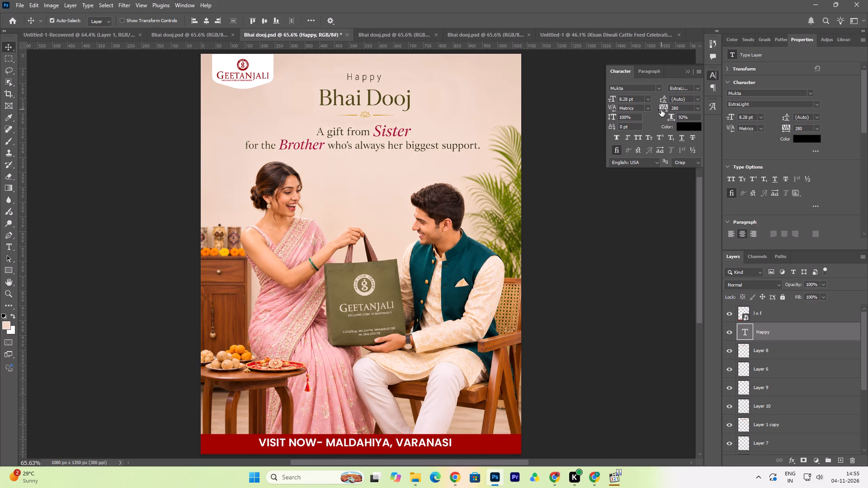
click(663, 107)
Set the leading of the "Happy" text to 18 pt.
drag(665, 98, 662, 99)
drag(662, 99, 660, 100)
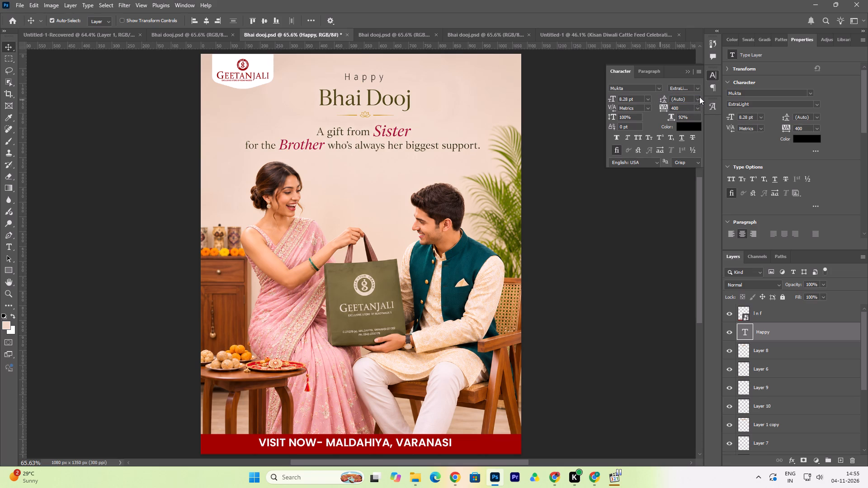
click(698, 96)
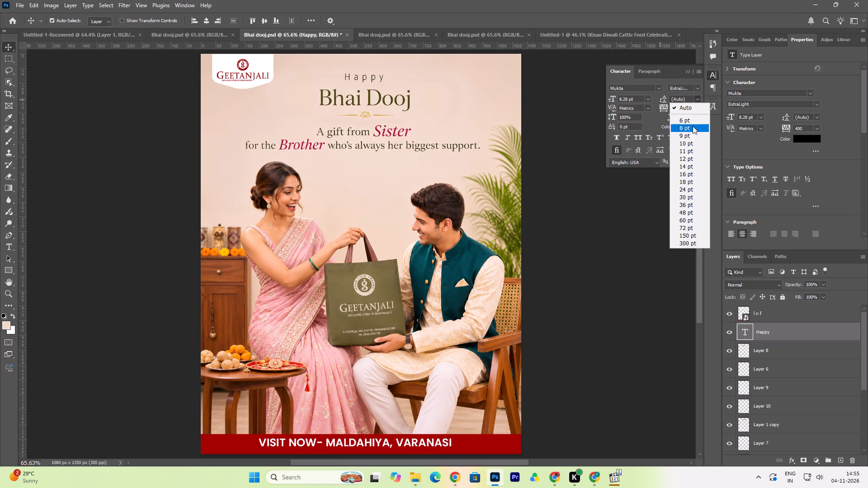
click(693, 167)
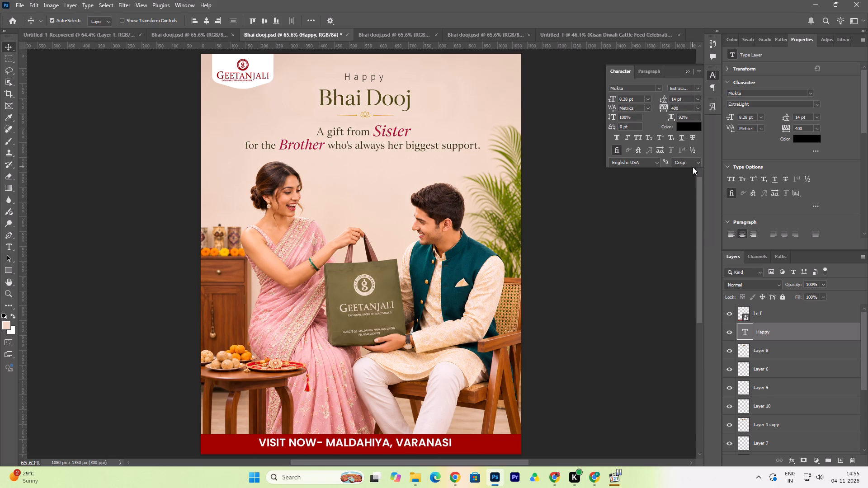
click(378, 79)
click(699, 98)
click(686, 183)
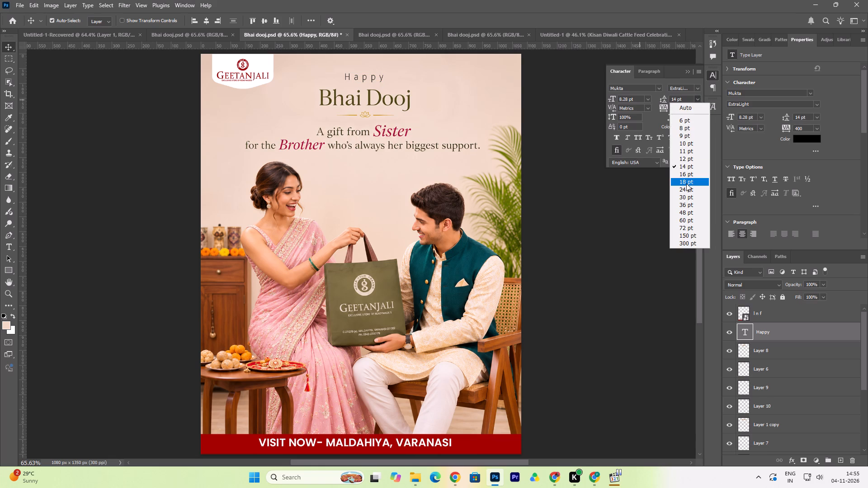
click(371, 80)
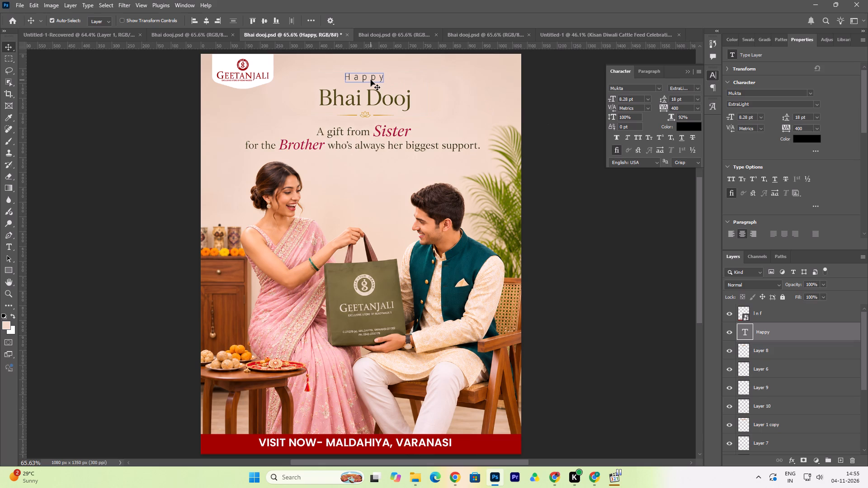
Reduce the vertical scale of the "Happy" text to 94%.
click(612, 117)
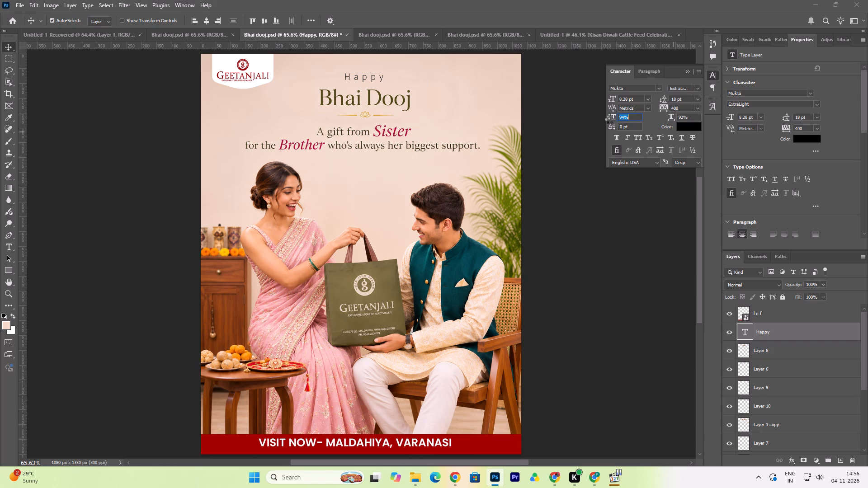
click(577, 125)
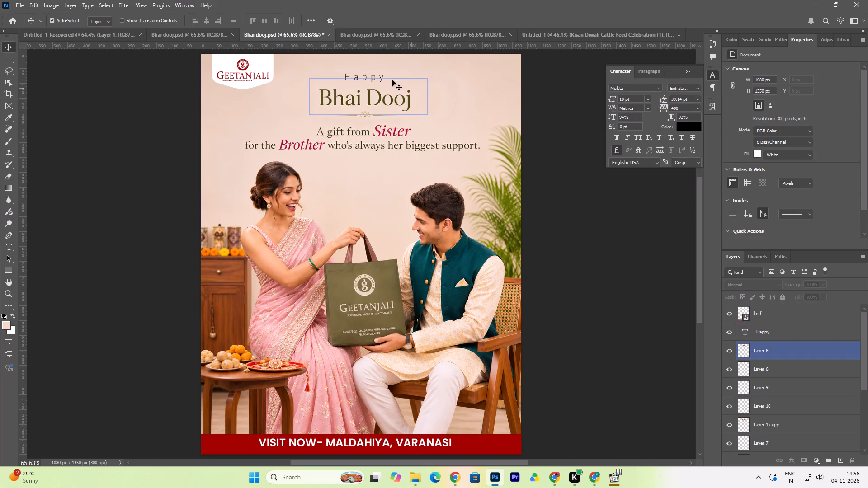
Nudge the "Happy" text slightly to the right above the "Bhai Dooj" headline.
click(374, 79)
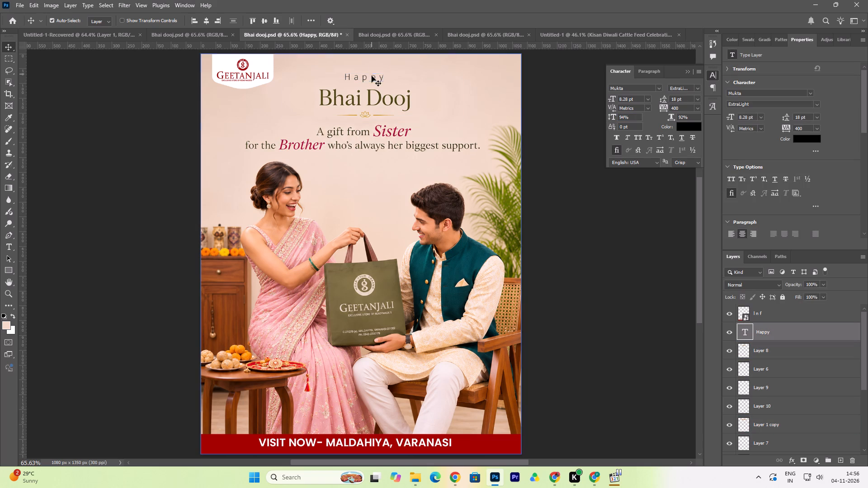
click(371, 77)
key(Right)
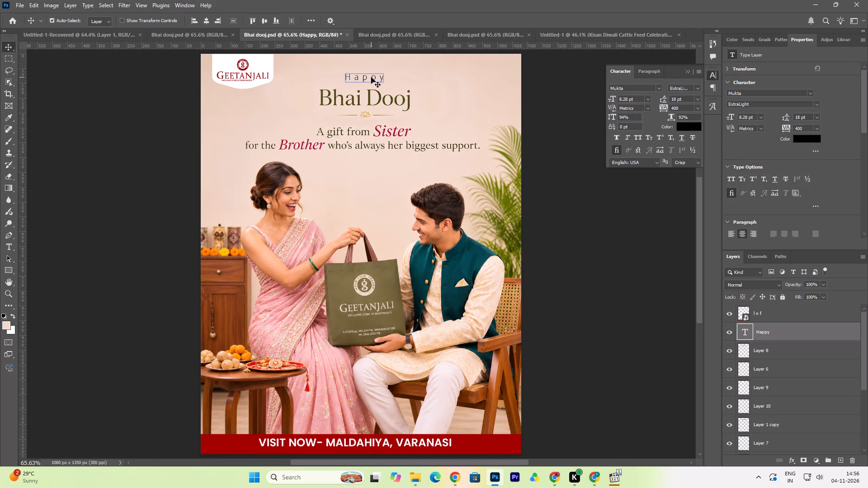
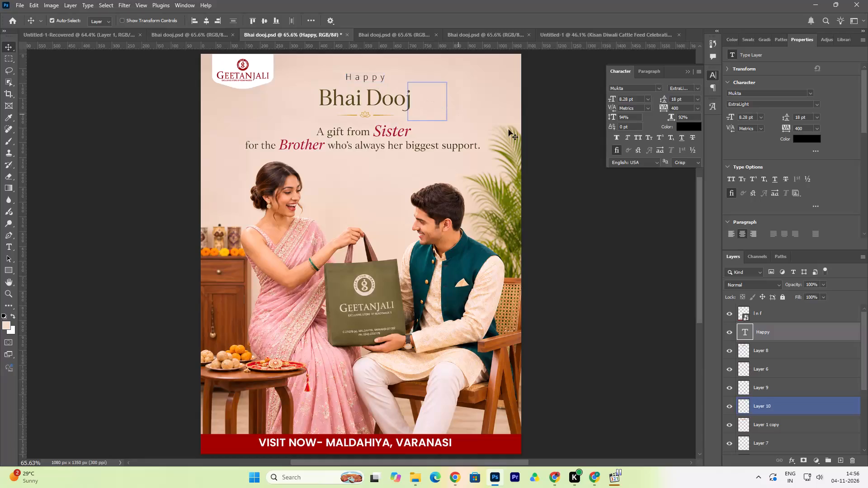
Nudge the "Happy" text about 3 px down, closer to the "Bhai Dooj" headline.
click(541, 197)
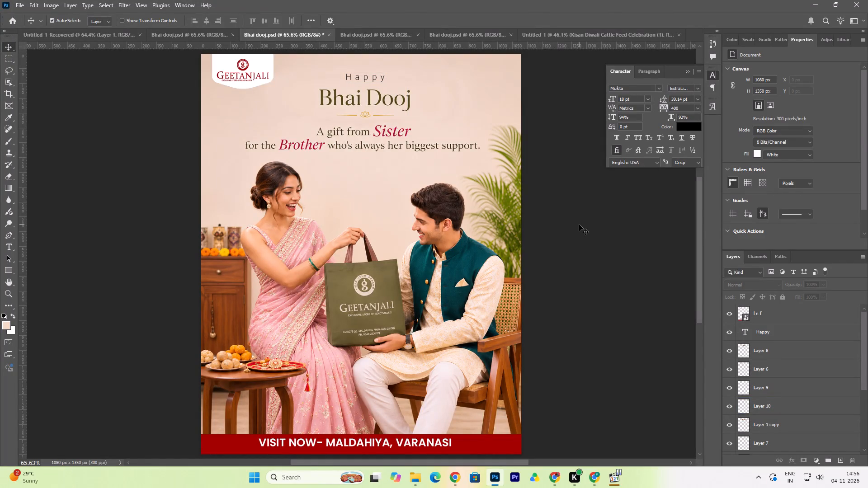
click(365, 79)
key(Down)
key(Down)
key(Down)
key(Down)
key(Down)
key(Down)
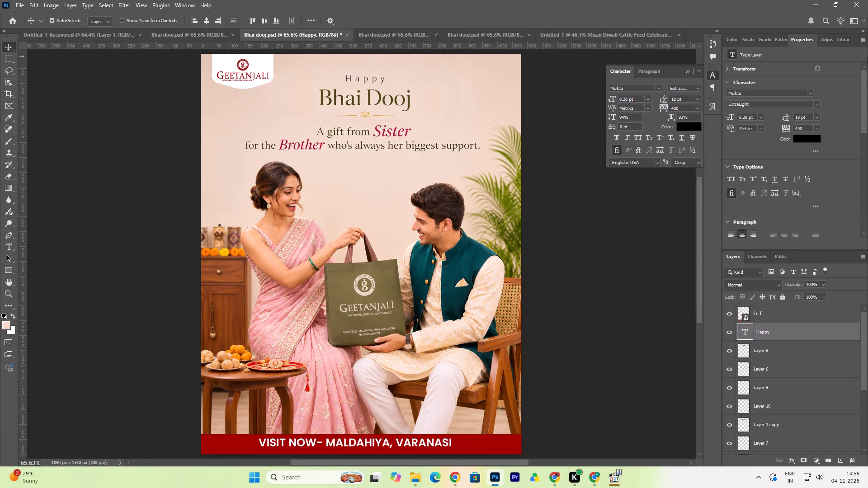
key(Up)
key(Up)
key(Up)
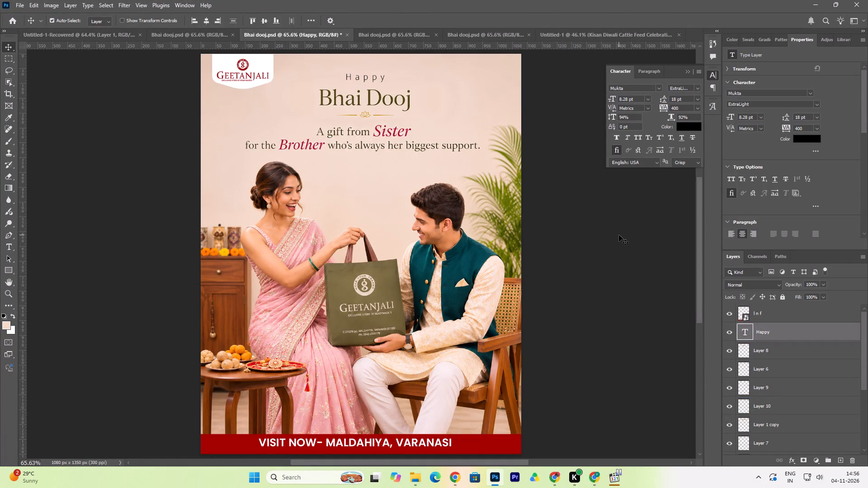
click(619, 235)
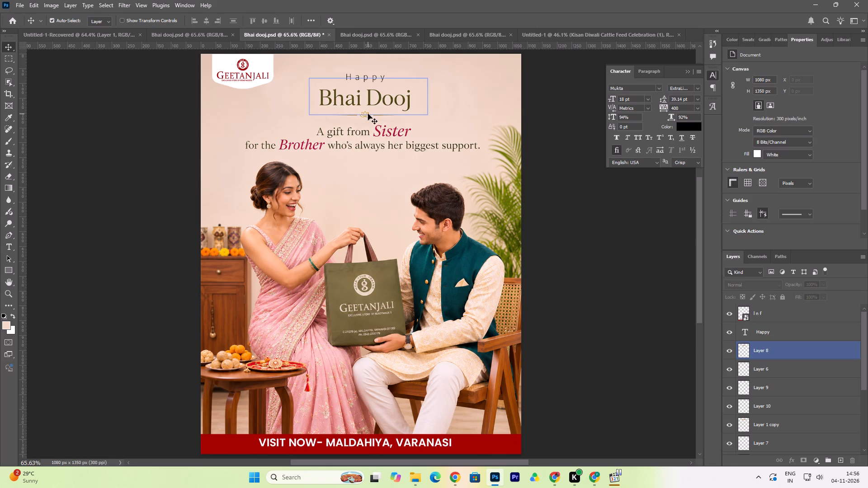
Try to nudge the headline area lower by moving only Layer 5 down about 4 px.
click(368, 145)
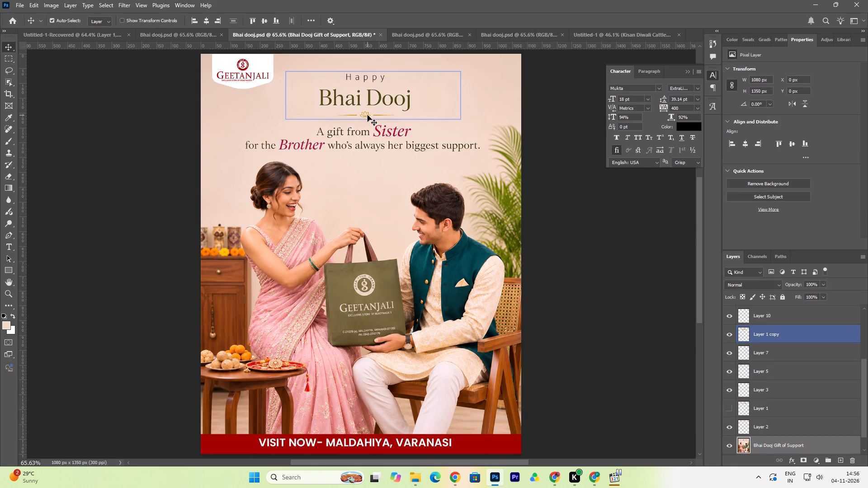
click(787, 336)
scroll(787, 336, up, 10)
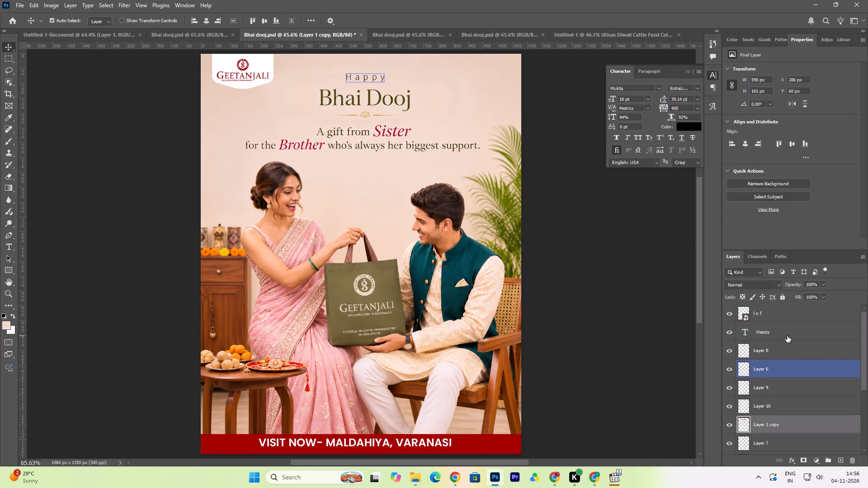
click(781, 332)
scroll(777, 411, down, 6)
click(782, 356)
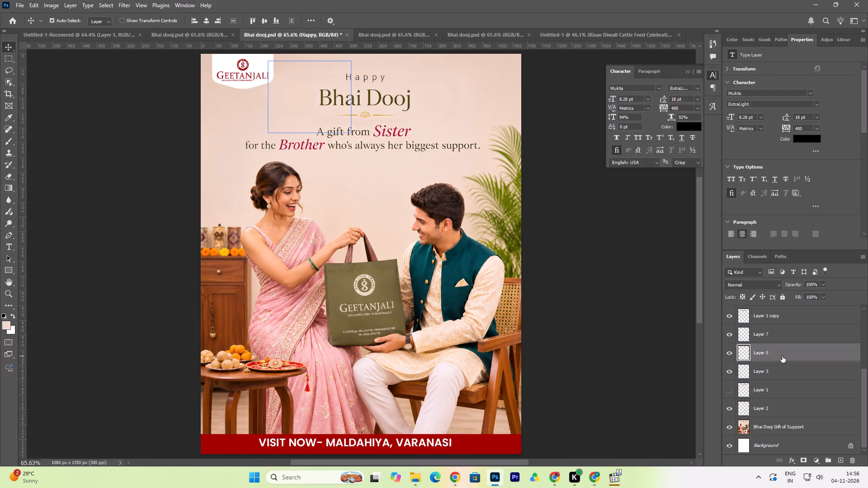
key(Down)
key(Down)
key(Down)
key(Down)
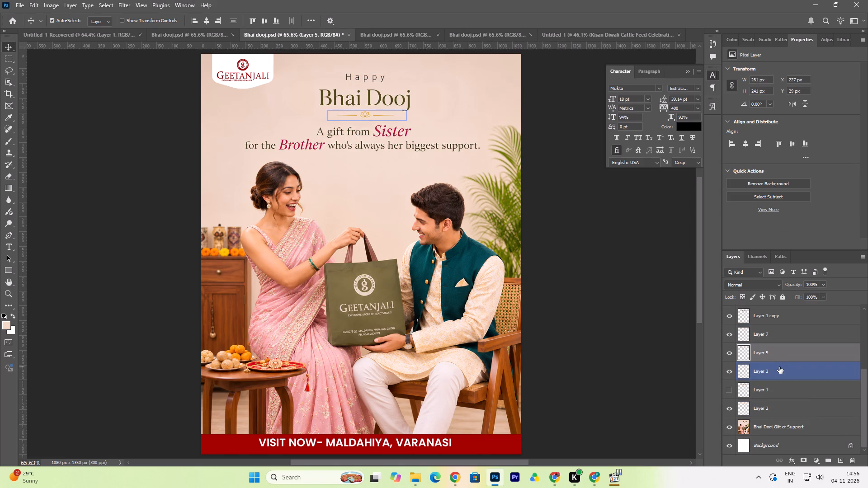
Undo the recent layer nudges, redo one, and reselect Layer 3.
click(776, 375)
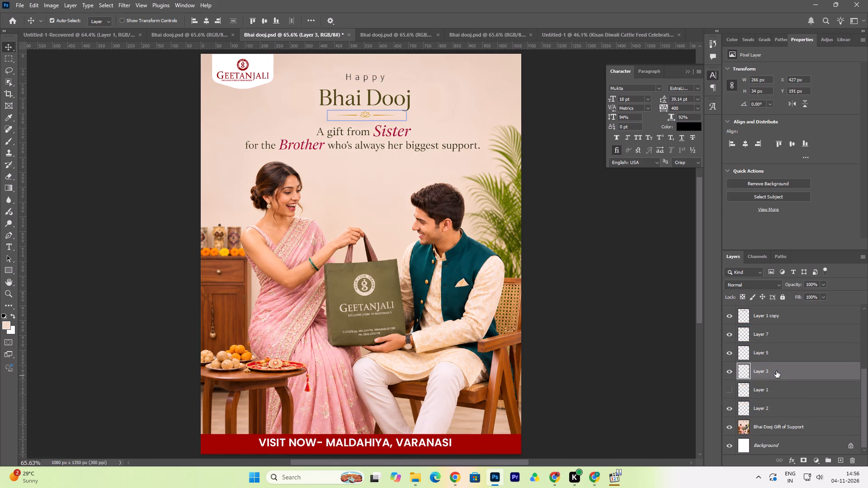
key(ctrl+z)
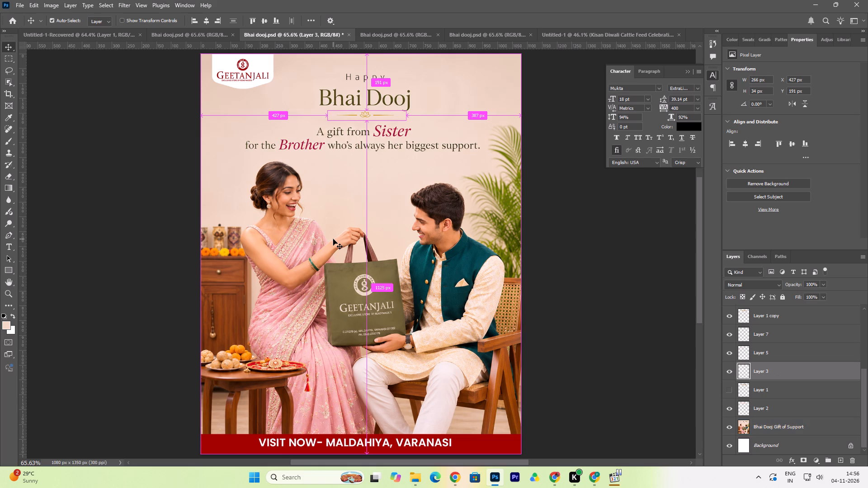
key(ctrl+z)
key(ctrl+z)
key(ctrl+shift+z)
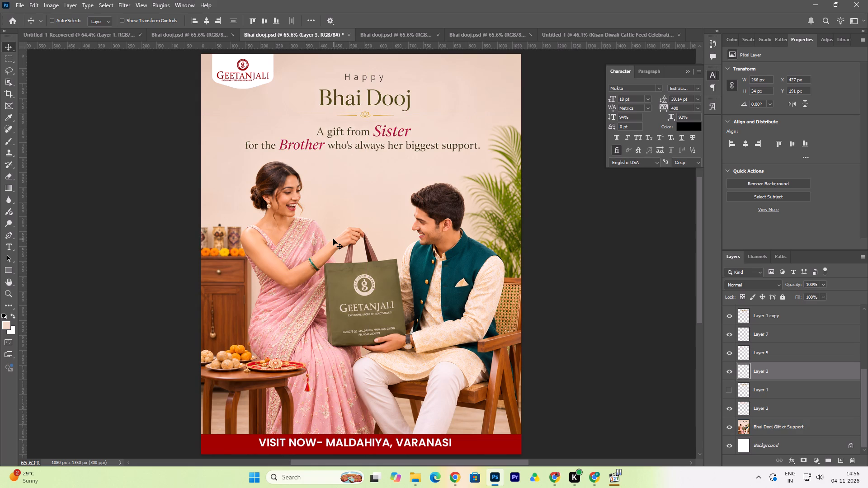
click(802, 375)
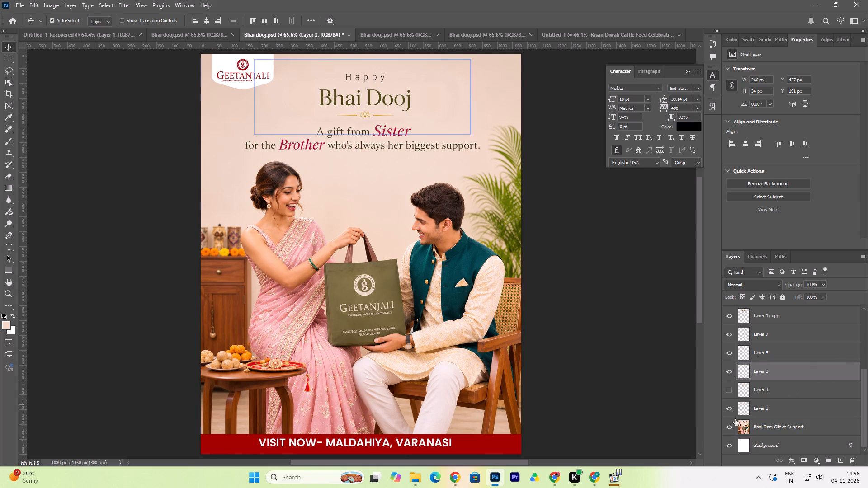
Move all layers from Layer 2 up to the "Happy" text together about 10 px down, towards the tagline.
click(729, 410)
click(729, 410)
click(782, 410)
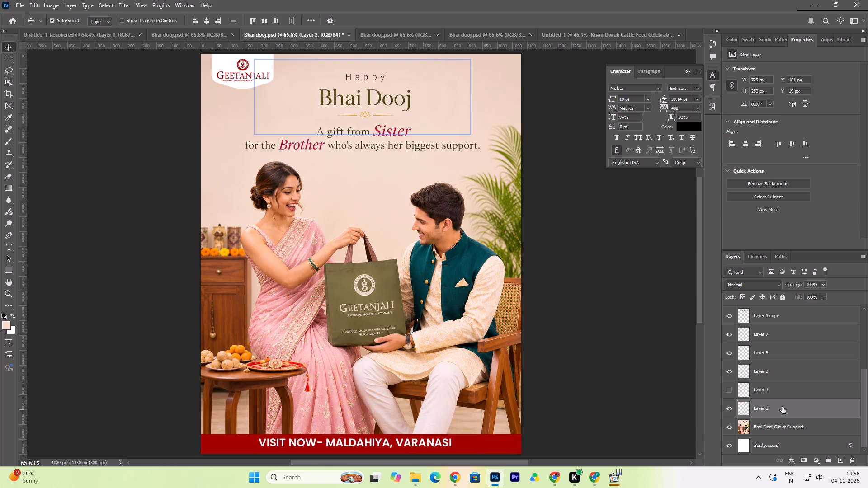
scroll(782, 407, up, 12)
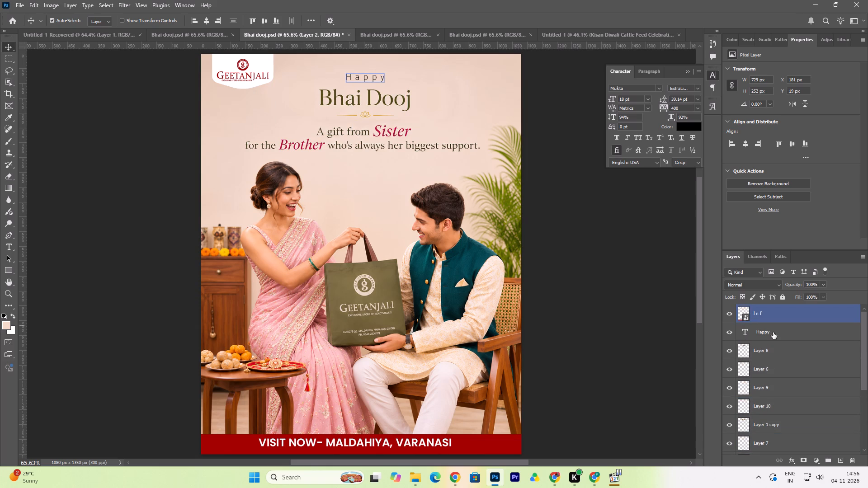
shift+click(773, 332)
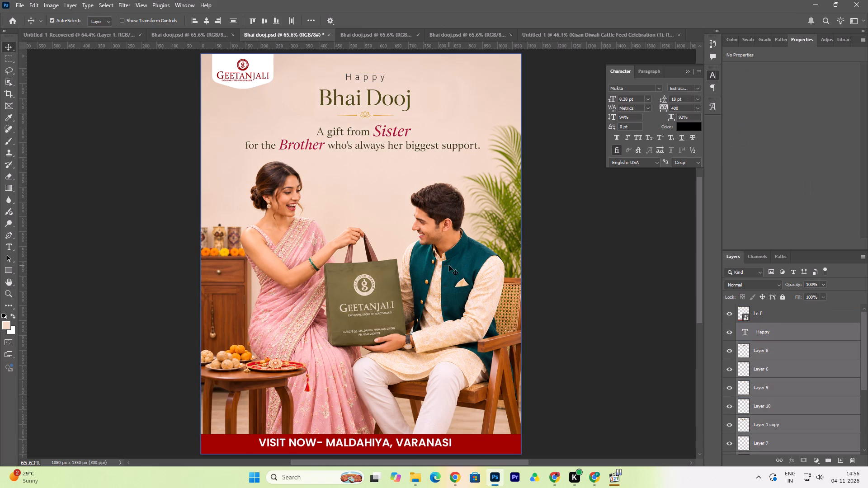
key(Down)
key(Down)
key(Down)
key(Down)
key(Down)
key(Down)
key(Down)
key(Down)
key(Down)
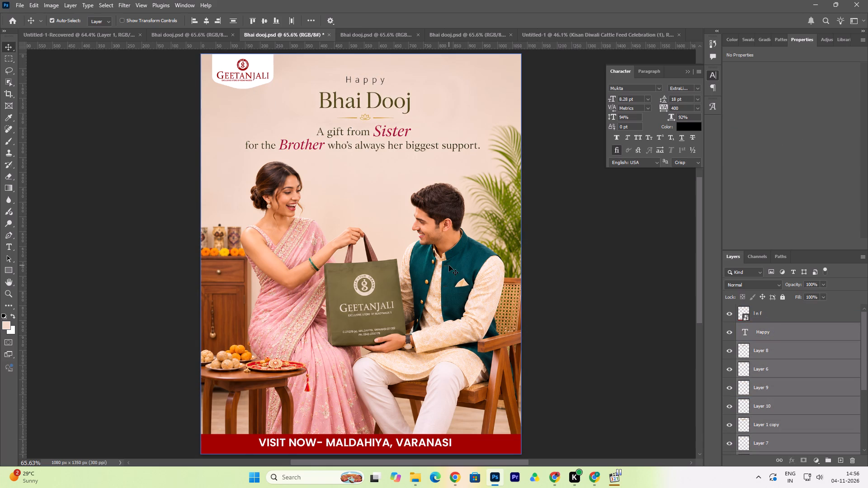
key(Down)
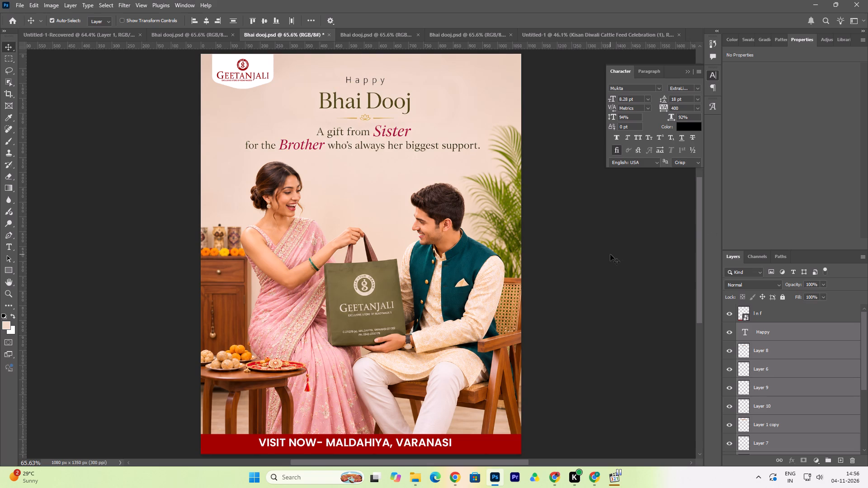
key(Down)
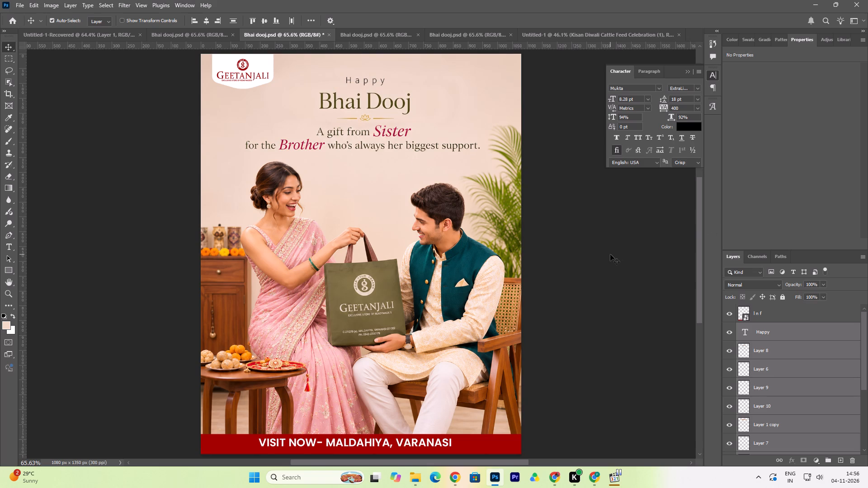
key(Up)
click(610, 254)
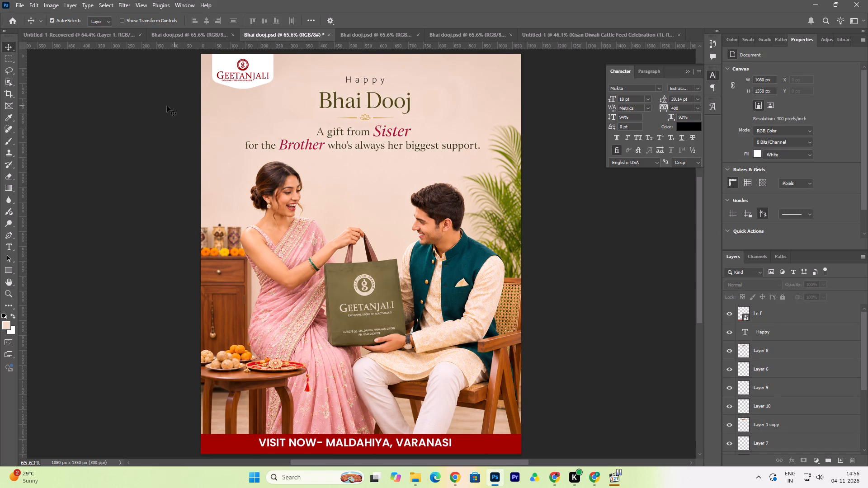
Start exporting the revised Bhai Dooj post.
click(21, 5)
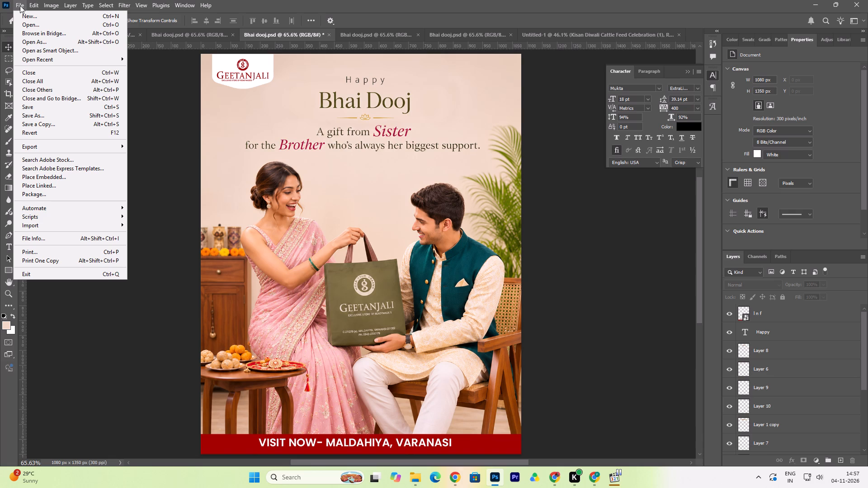
click(26, 144)
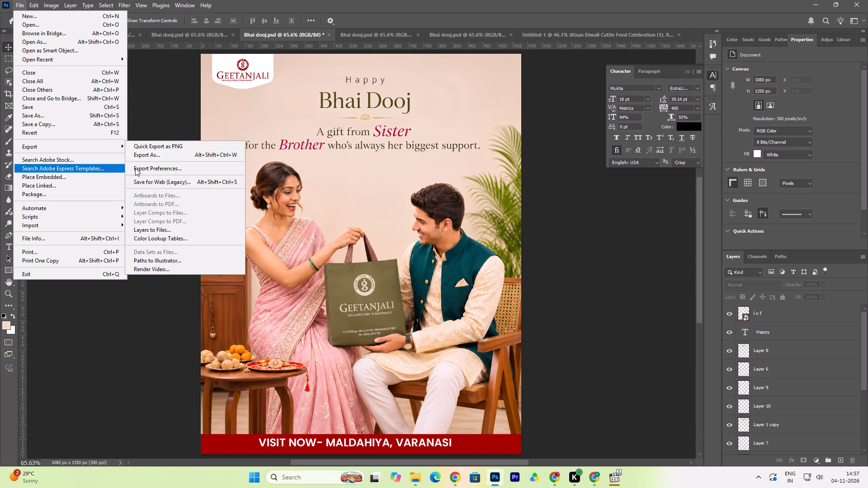
Export the post as a JPG named "Bhai dooj 2" into the Geetanjali > FESTIVE POST folder on the My_Work drive.
click(146, 156)
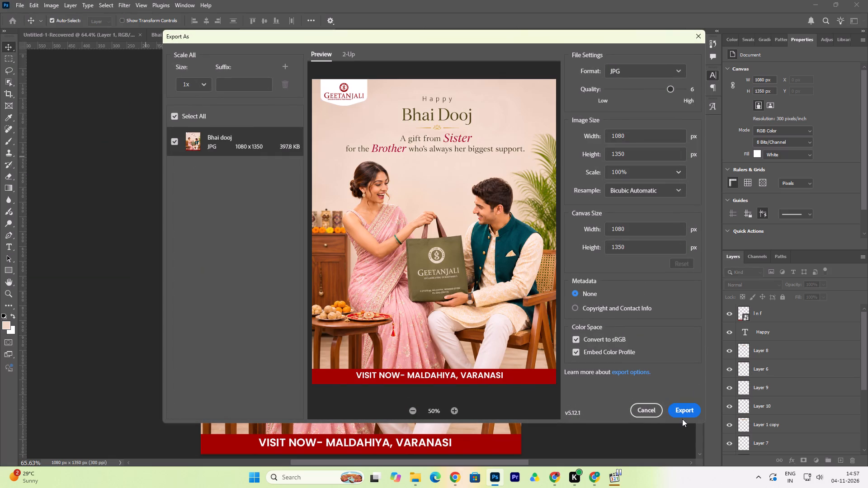
click(682, 416)
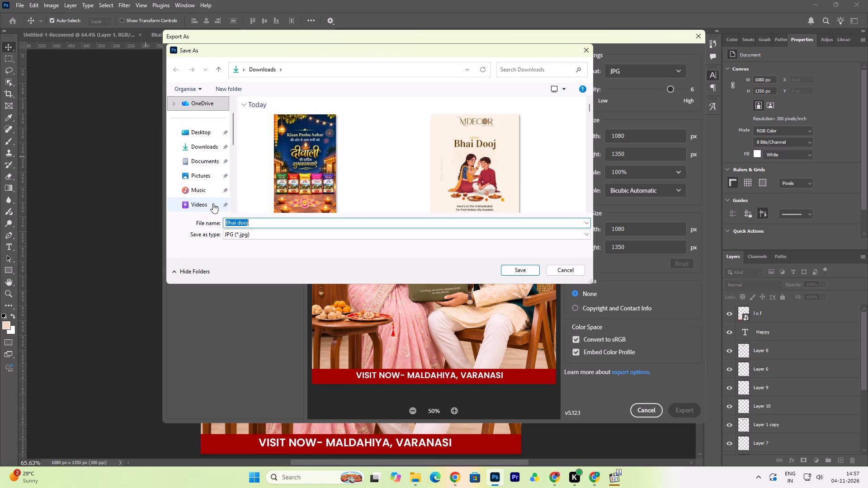
scroll(213, 203, down, 6)
click(214, 175)
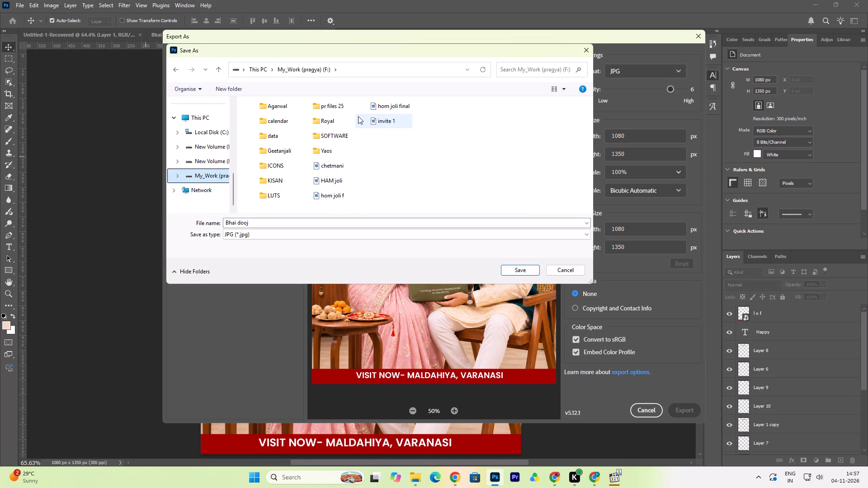
double_click(288, 150)
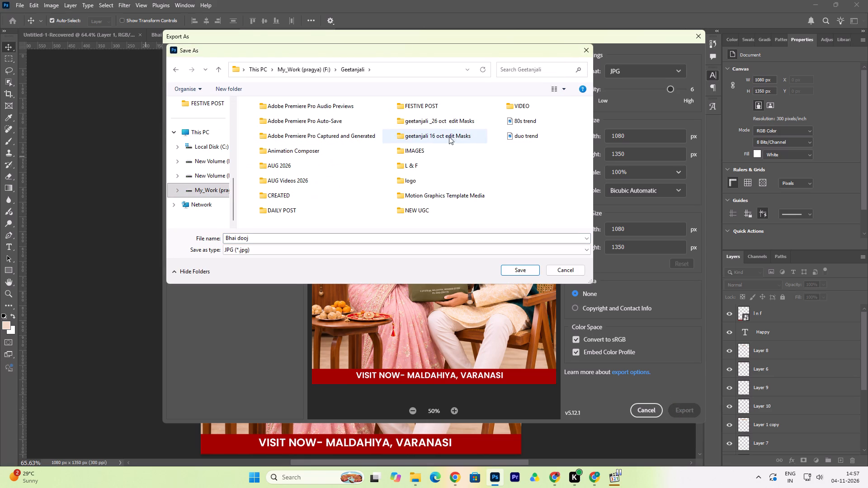
double_click(436, 105)
triple_click(261, 222)
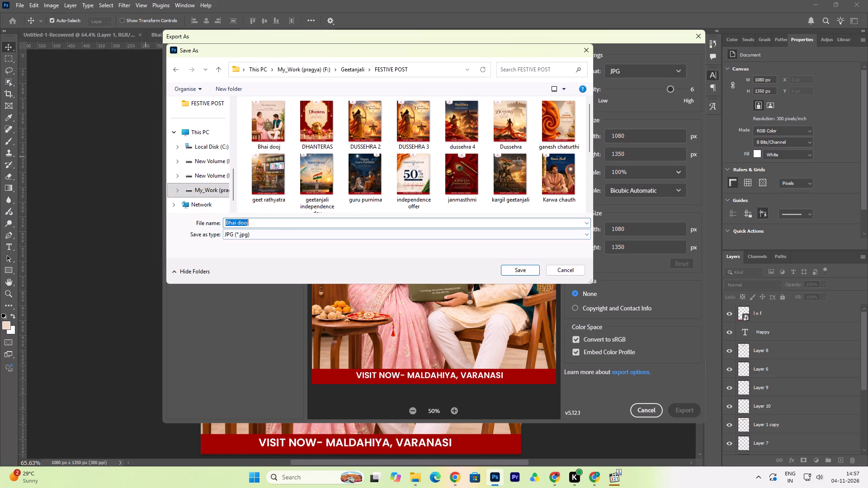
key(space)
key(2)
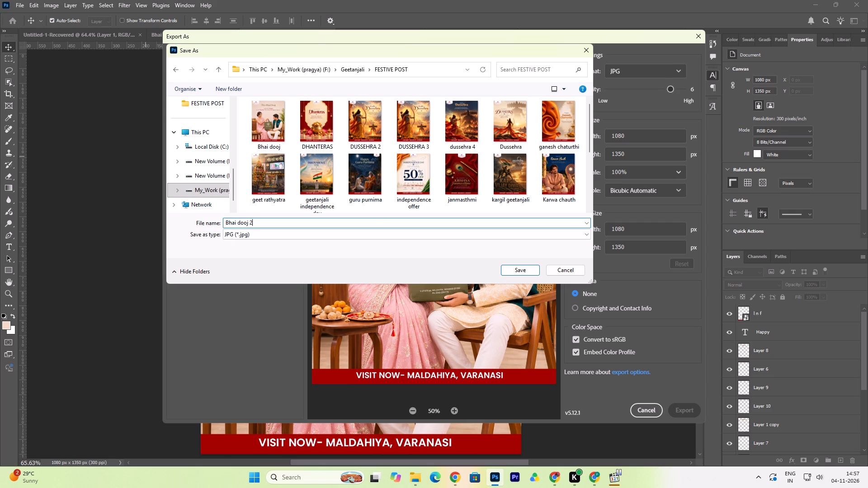
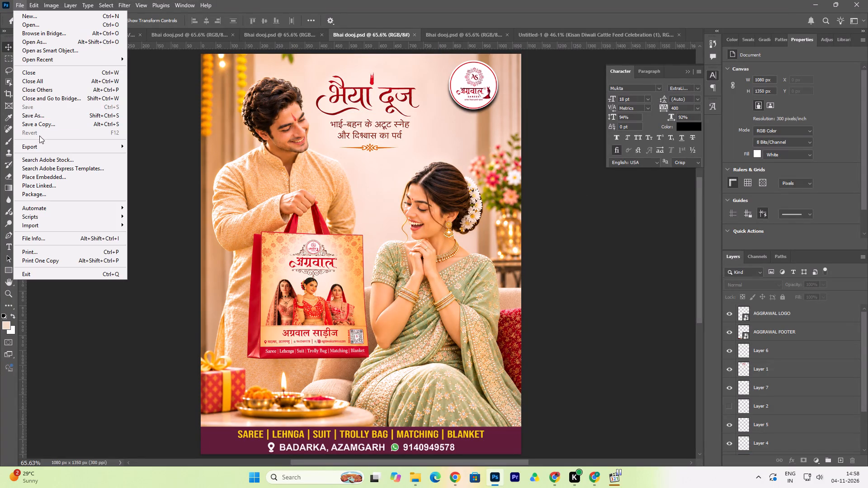
Export the Agrawal Bhai Dooj post as a JPG named "Bhai dooj 2" into the Agarwal > FESTIVE POST folder.
click(39, 147)
click(172, 154)
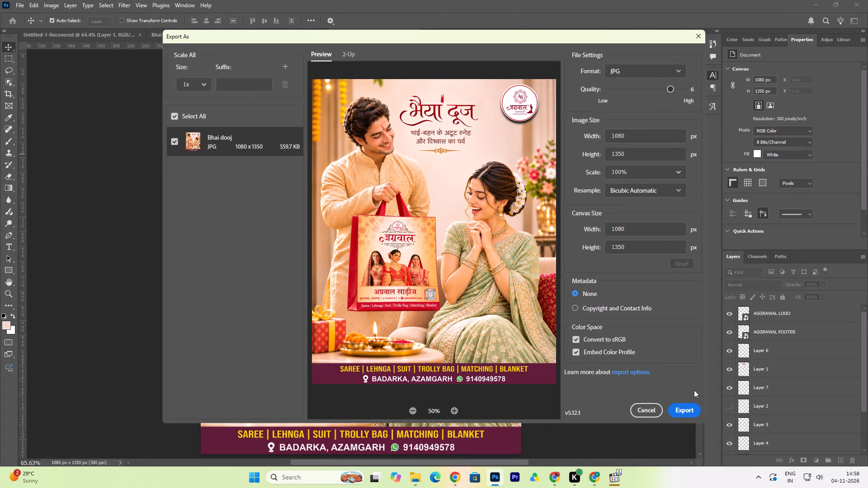
click(678, 409)
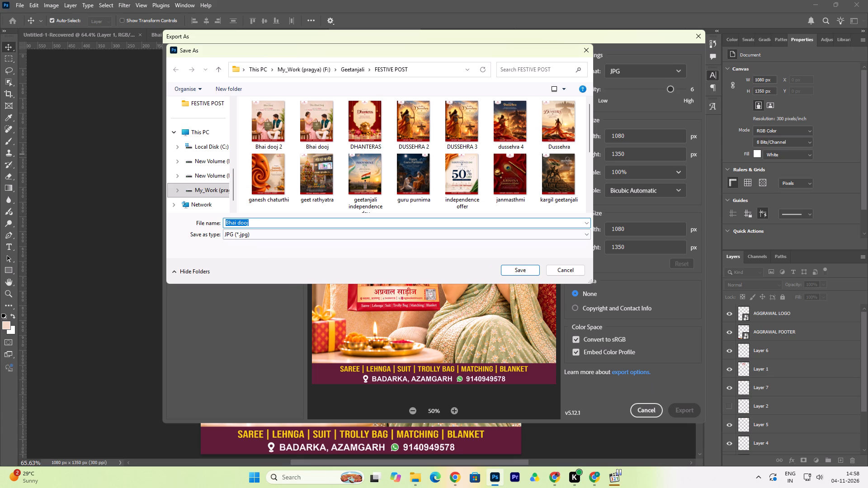
click(198, 188)
double_click(283, 108)
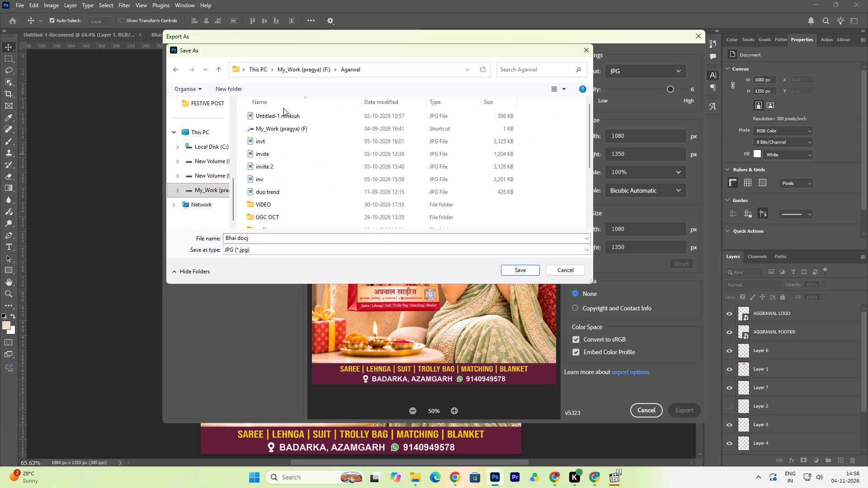
scroll(286, 213, down, 4)
double_click(293, 187)
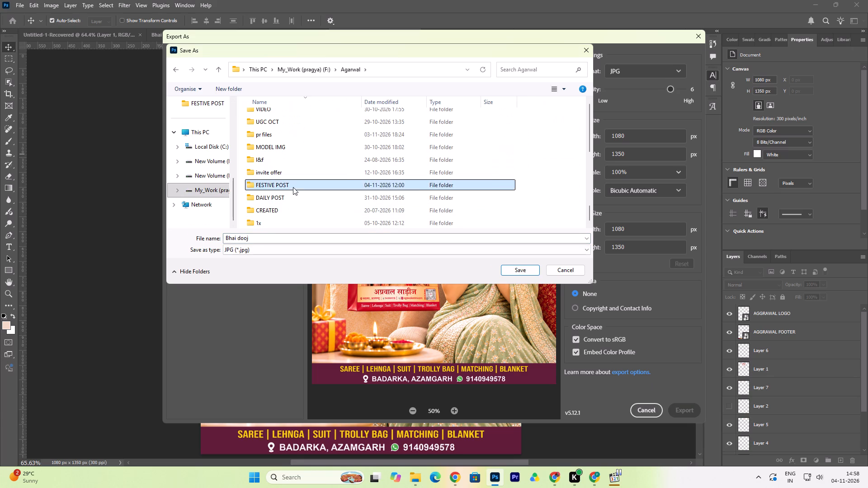
triple_click(304, 225)
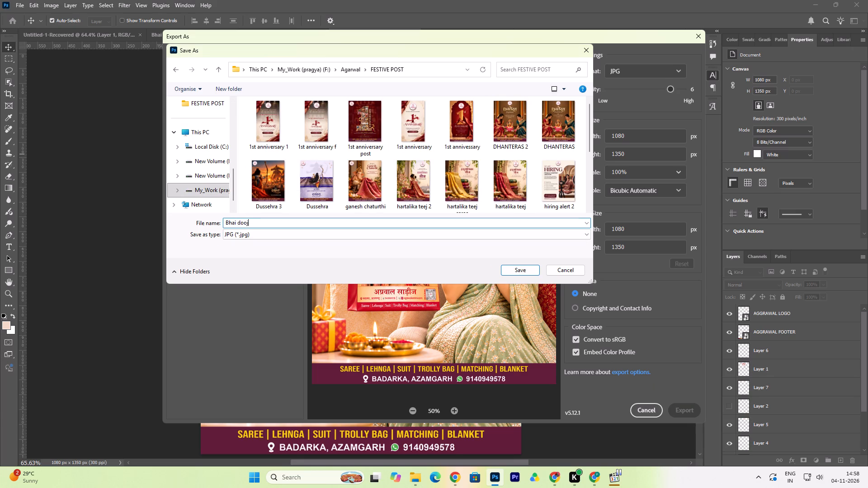
double_click(304, 225)
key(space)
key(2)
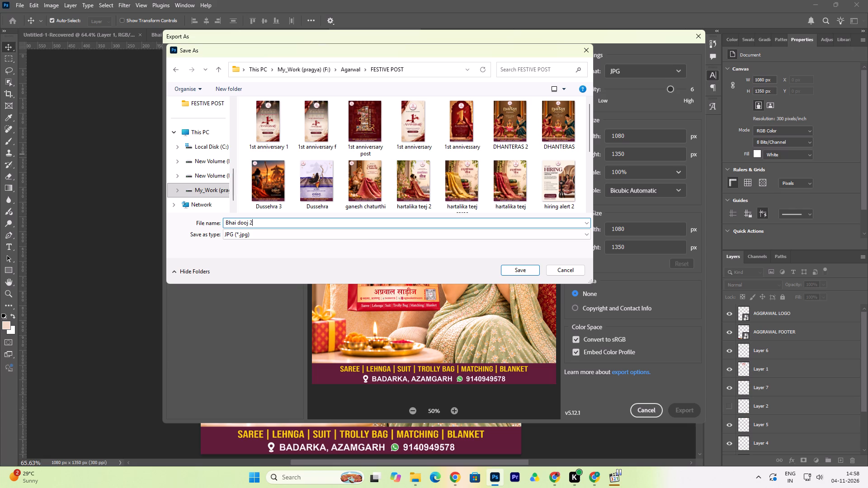